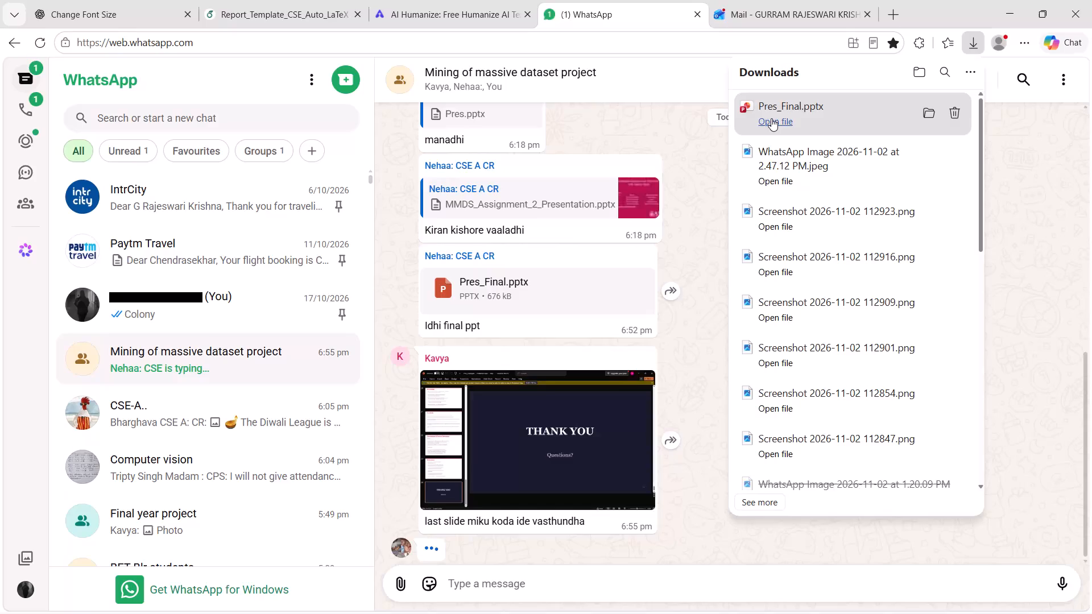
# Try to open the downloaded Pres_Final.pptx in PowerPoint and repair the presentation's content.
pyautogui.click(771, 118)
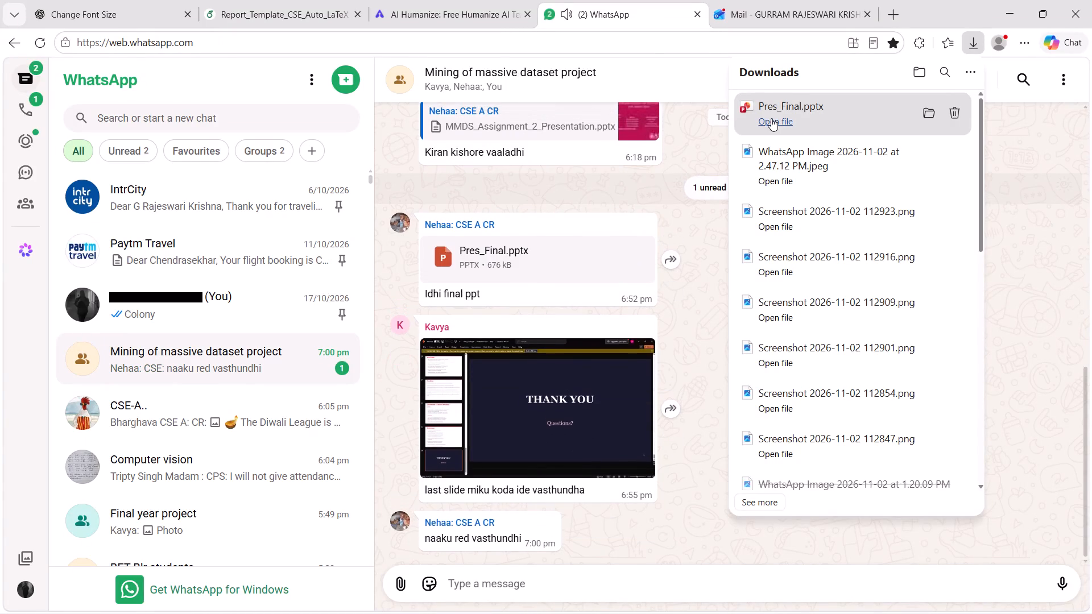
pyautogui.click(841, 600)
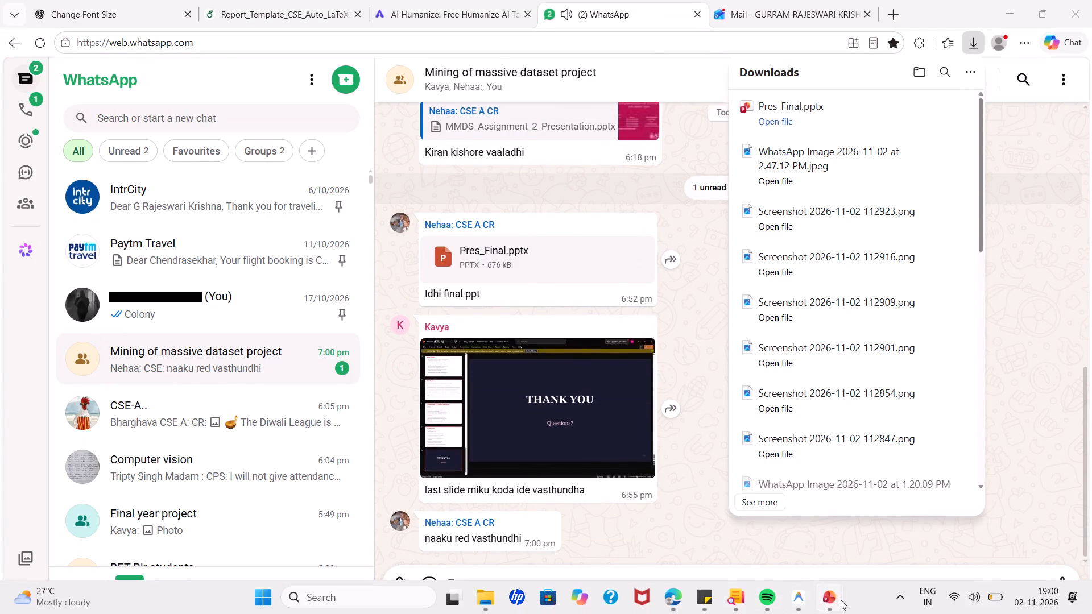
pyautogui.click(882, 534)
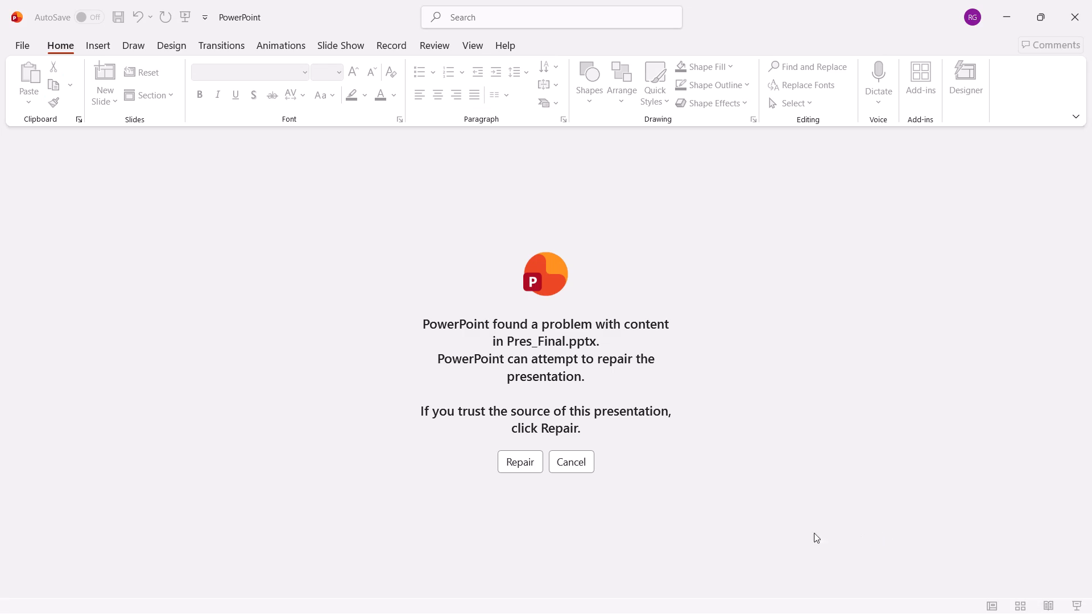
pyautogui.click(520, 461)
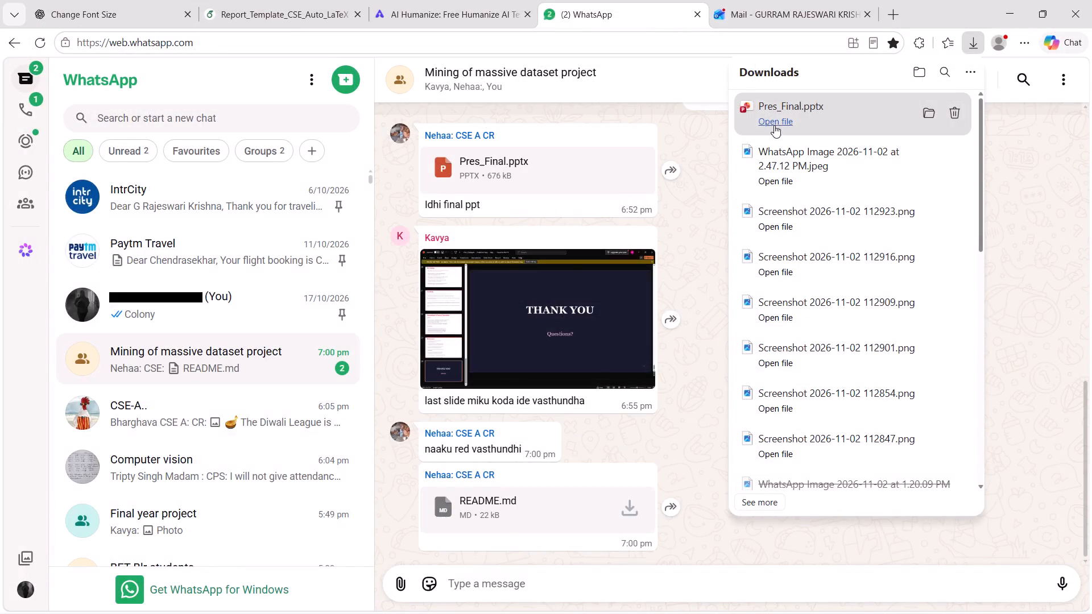
# Reopen the downloaded Pres_Final.pptx in PowerPoint from the browser's download list.
pyautogui.click(774, 125)
pyautogui.click(598, 338)
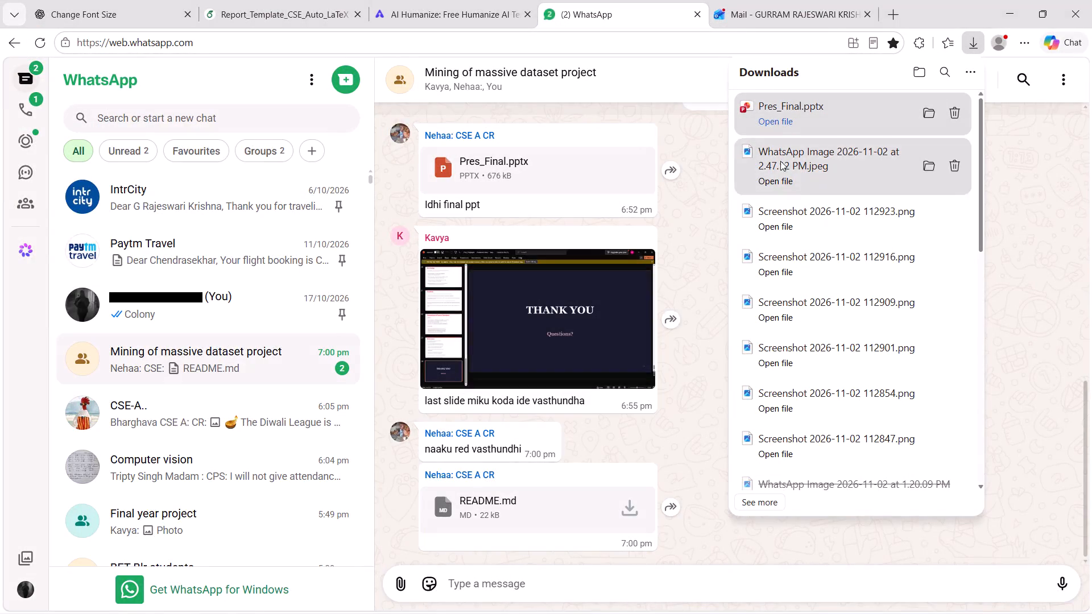
pyautogui.click(777, 119)
pyautogui.doubleClick(777, 119)
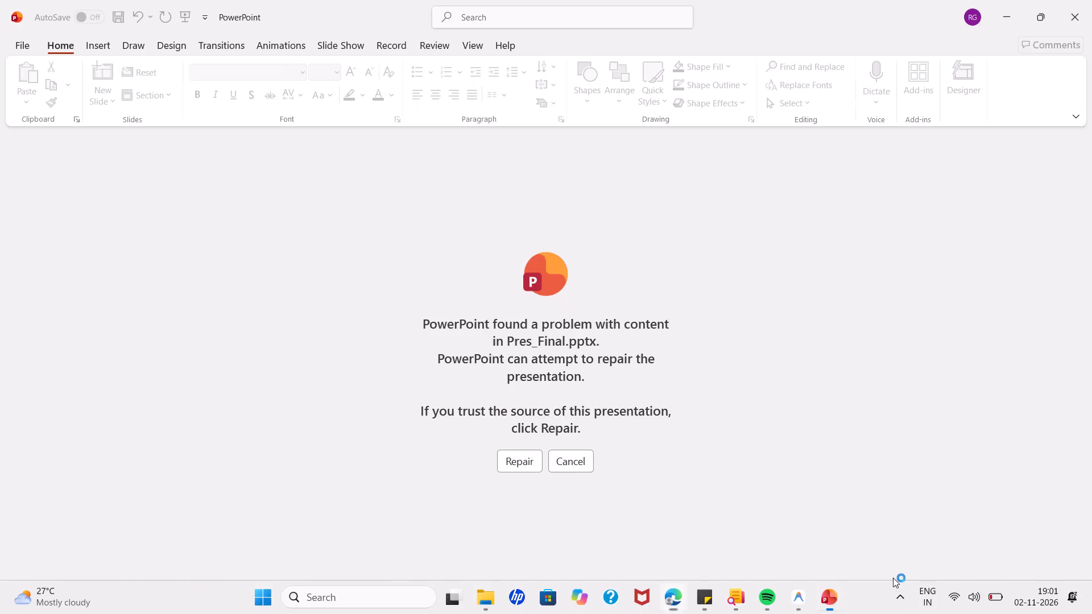
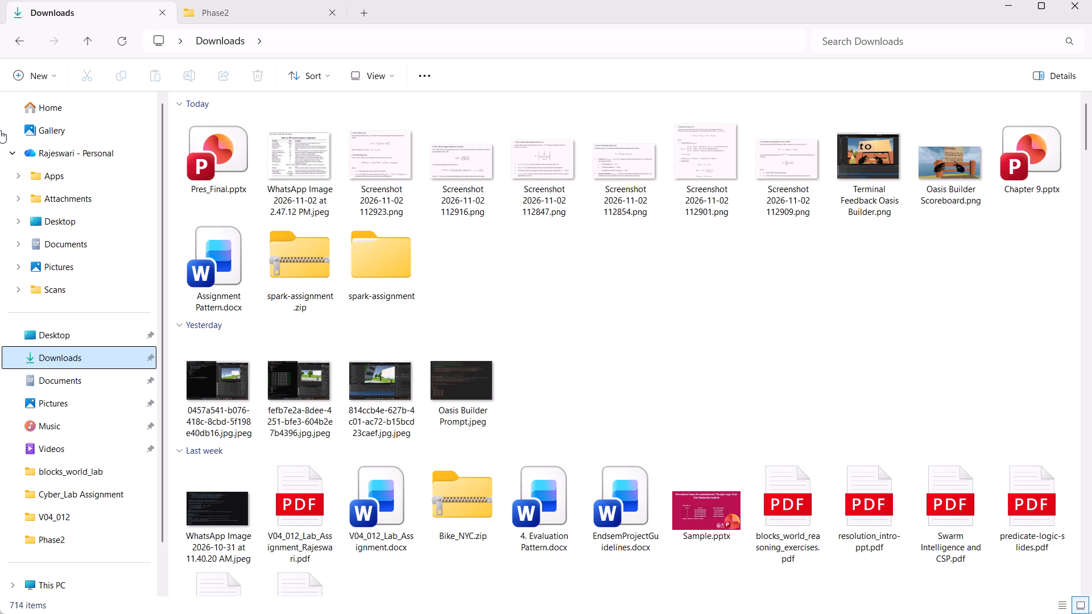
# Open Pres_Final.pptx in PowerPoint directly from the Downloads folder.
pyautogui.tripleClick(187, 169)
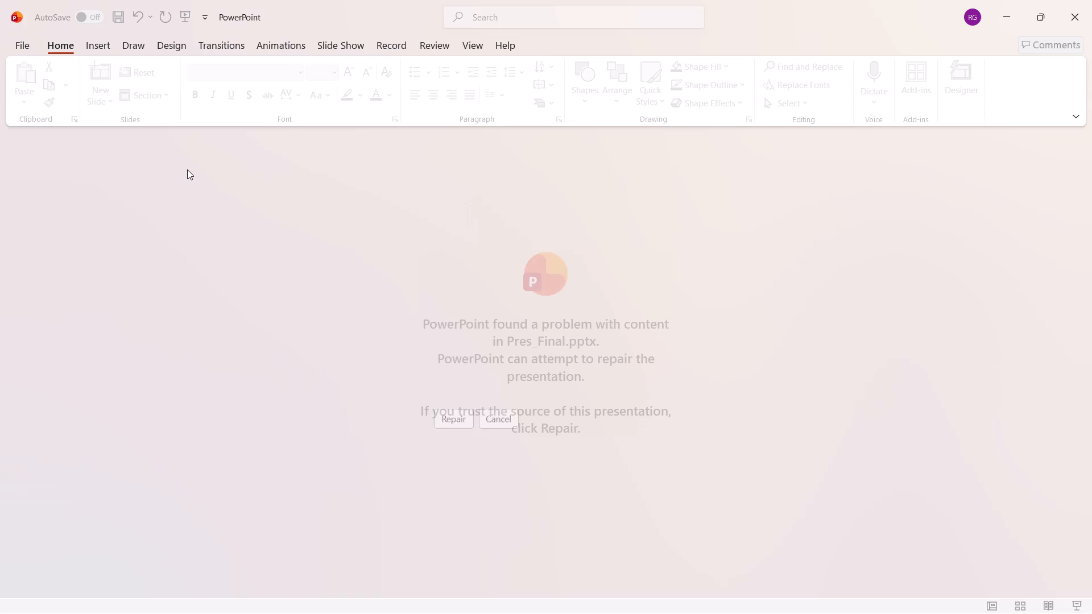
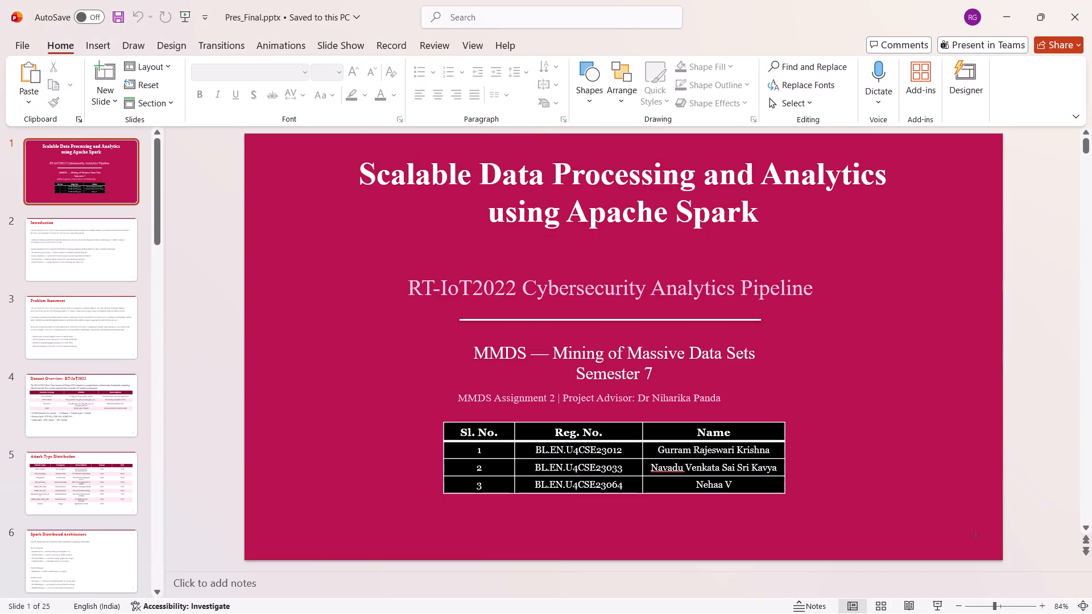
# Review the presentation's slides from the title slide through DataFrame & Spark SQL Analytics.
pyautogui.click(489, 426)
pyautogui.click(322, 395)
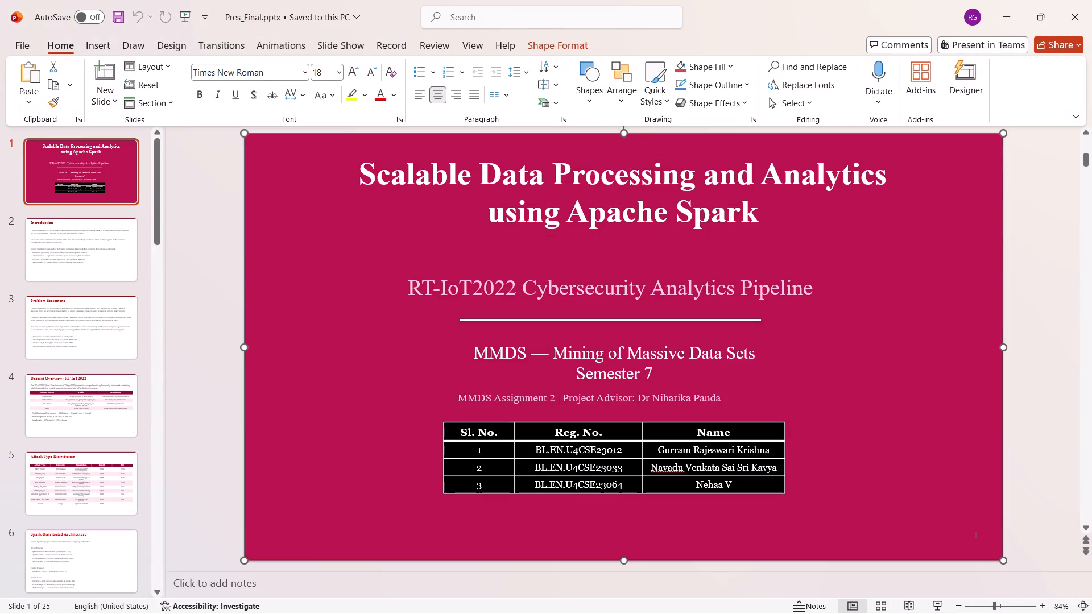
pyautogui.press('Down')
pyautogui.click(231, 378)
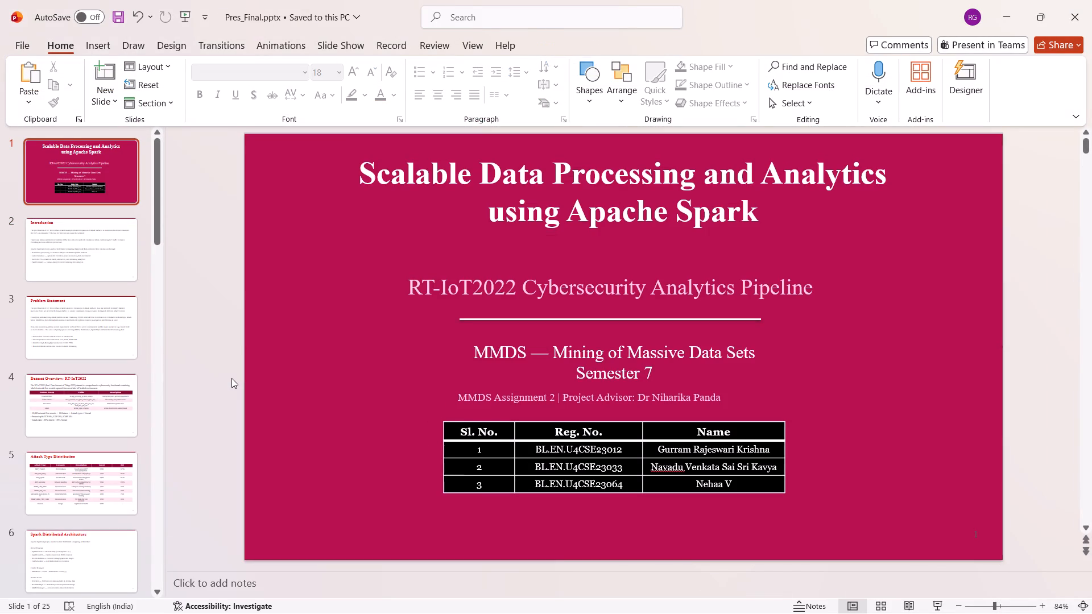
pyautogui.press('Down')
pyautogui.press('Down')
pyautogui.press('Down')
pyautogui.press('Down')
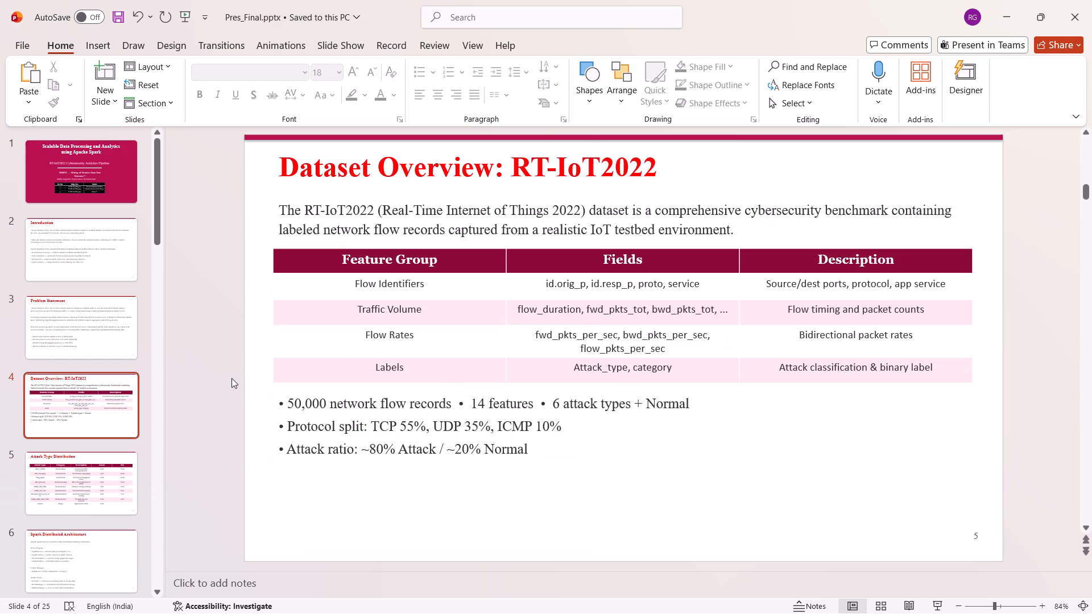
pyautogui.press('Down')
pyautogui.press('Down')
pyautogui.press('Down')
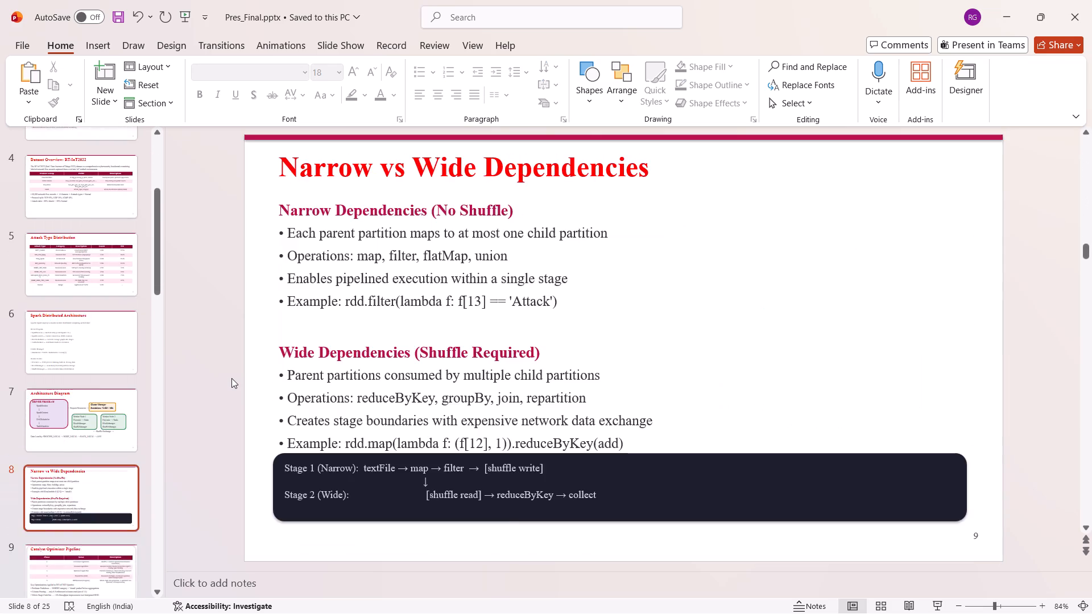
pyautogui.press('Down')
pyautogui.press('Down')
pyautogui.press('Down')
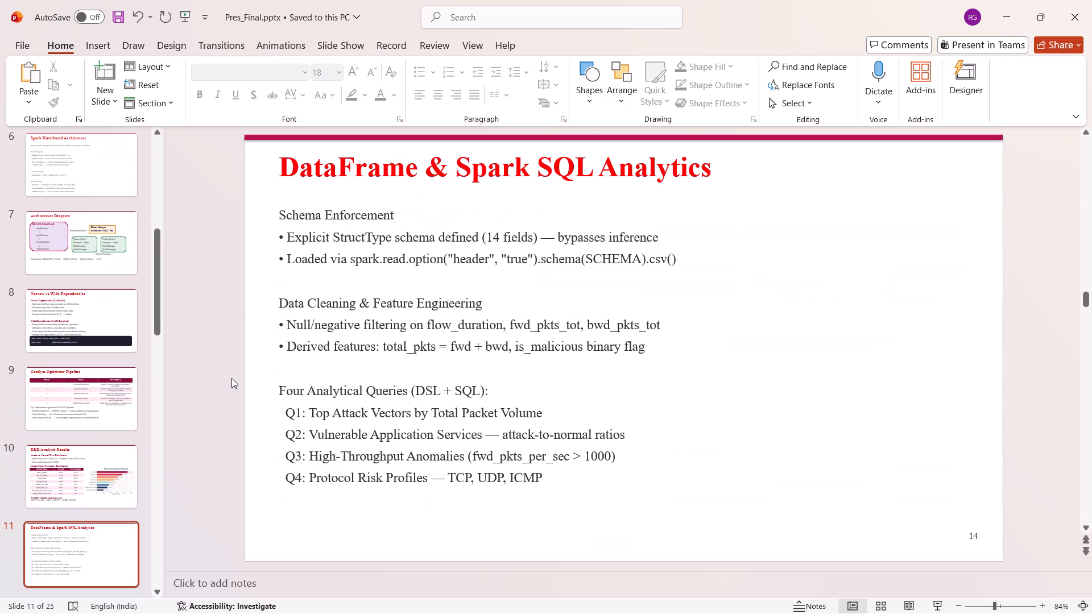
pyautogui.press('Up')
pyautogui.press('Down')
# Review the remaining analysis slides from Top Attack Vectors by Packet Volume through Key Findings, Conclusion and References.
pyautogui.press('Down')
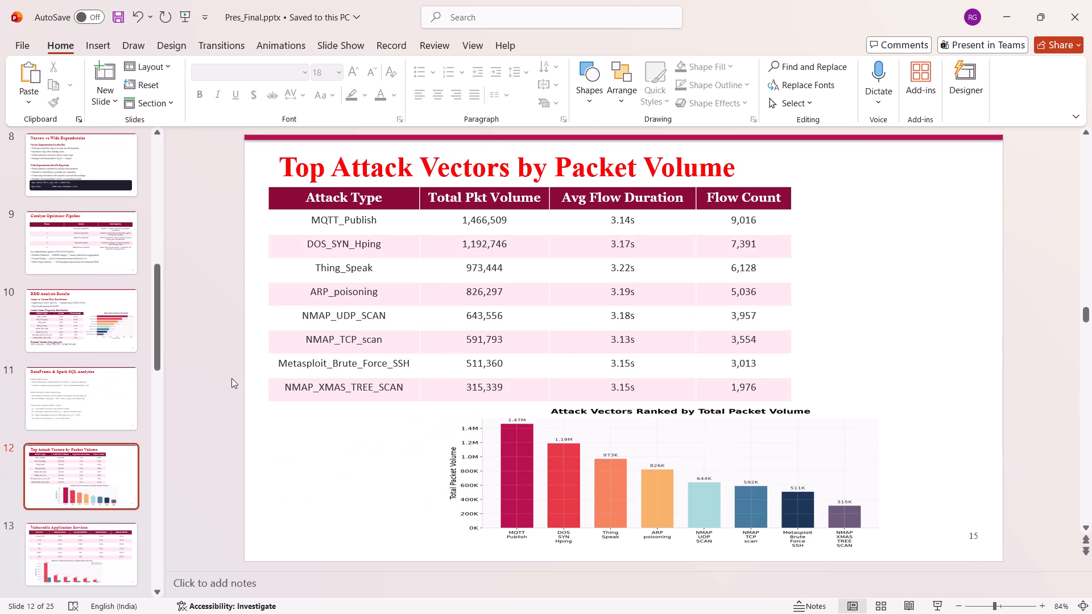
pyautogui.press('Down')
pyautogui.press('Down')
pyautogui.press('Down')
pyautogui.press('Down')
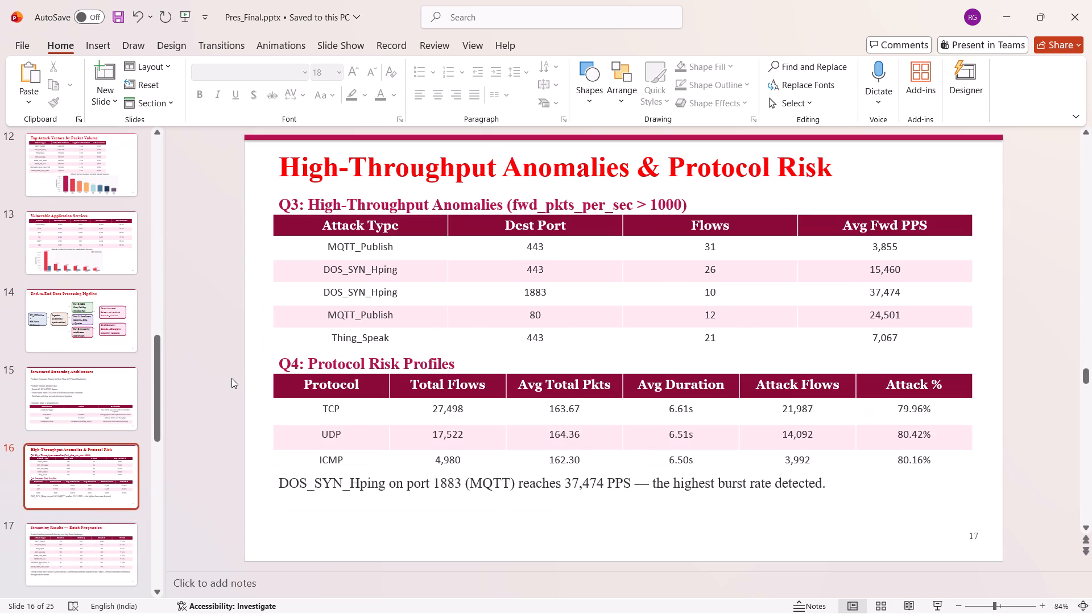
pyautogui.press('Down')
pyautogui.press('Down')
pyautogui.press('Down')
pyautogui.press('Down')
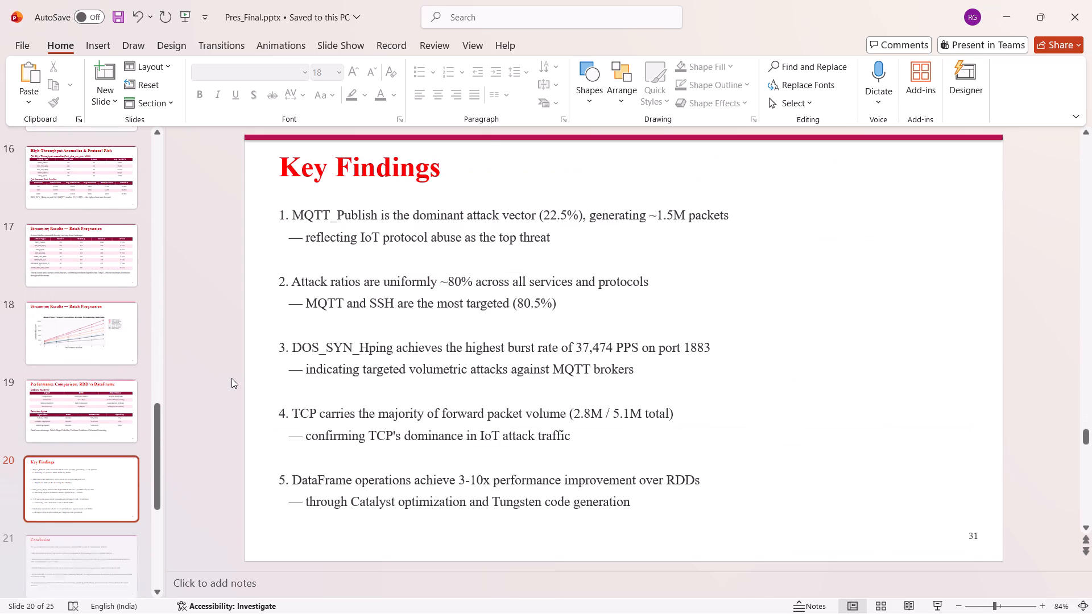
pyautogui.press('Down')
pyautogui.press('Down')
pyautogui.press('Up')
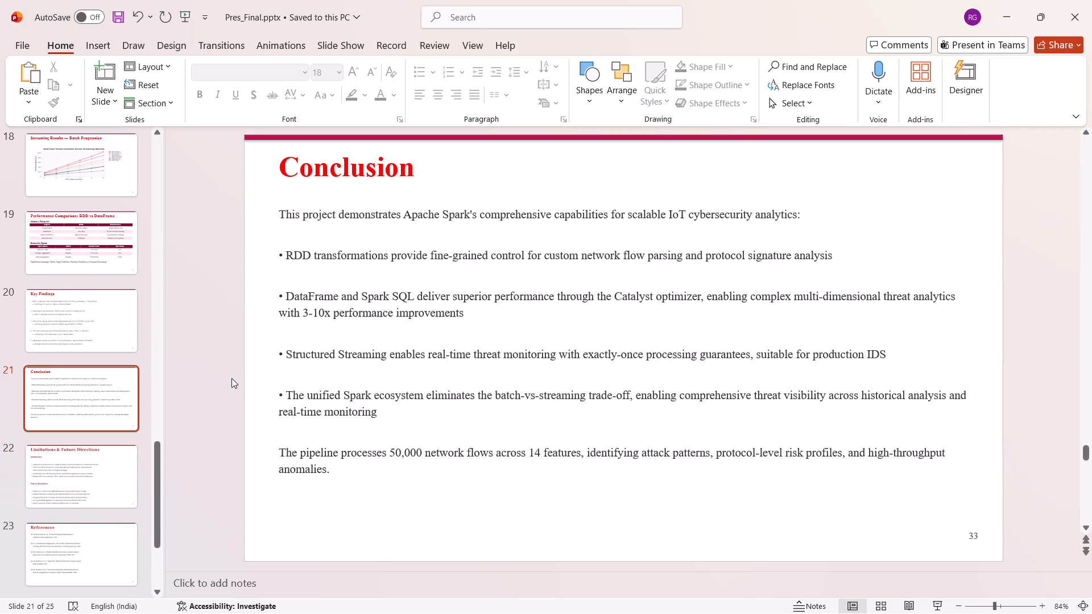
pyautogui.press('Up')
pyautogui.press('Down')
pyautogui.press('Down')
pyautogui.press('Down')
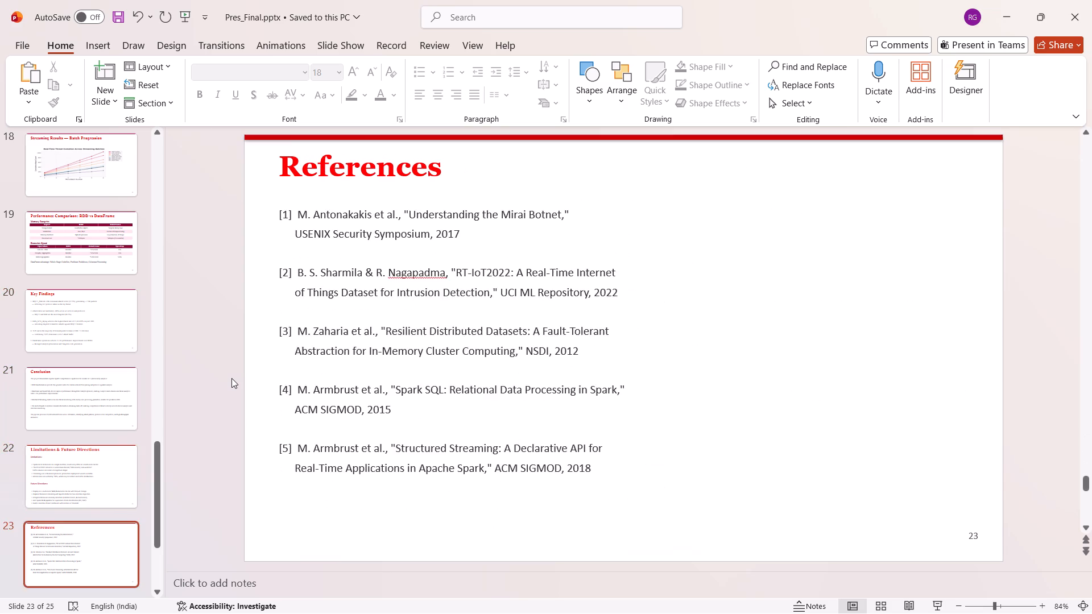
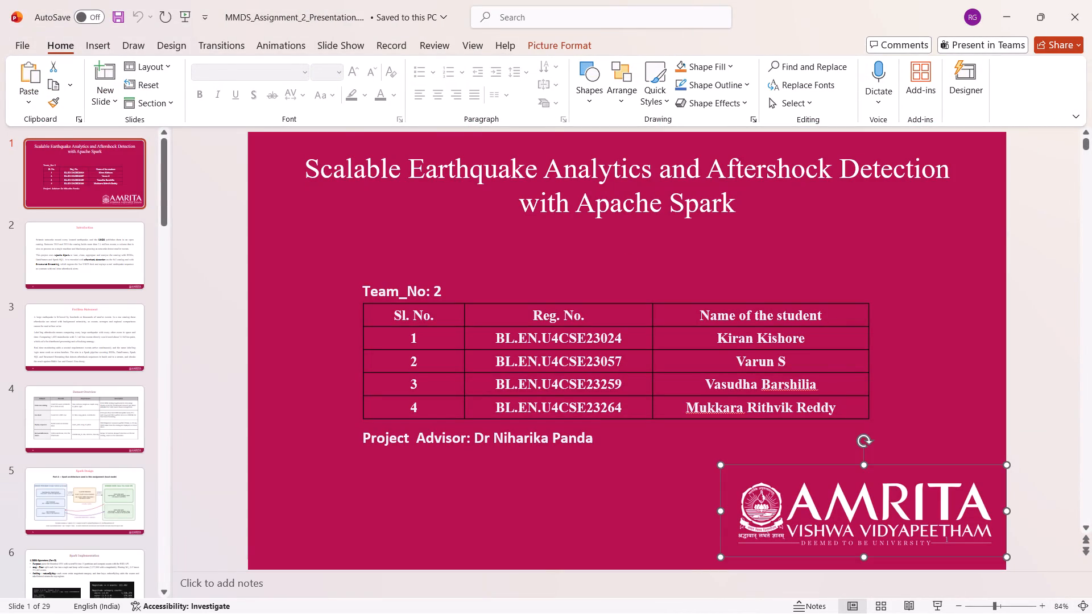
# In Pres_Final.pptx, paste the copied Amrita logo onto the title slide and position it in the slide's lower-right corner, clear of the team table.
pyautogui.hotkey('alt', 'Tab')
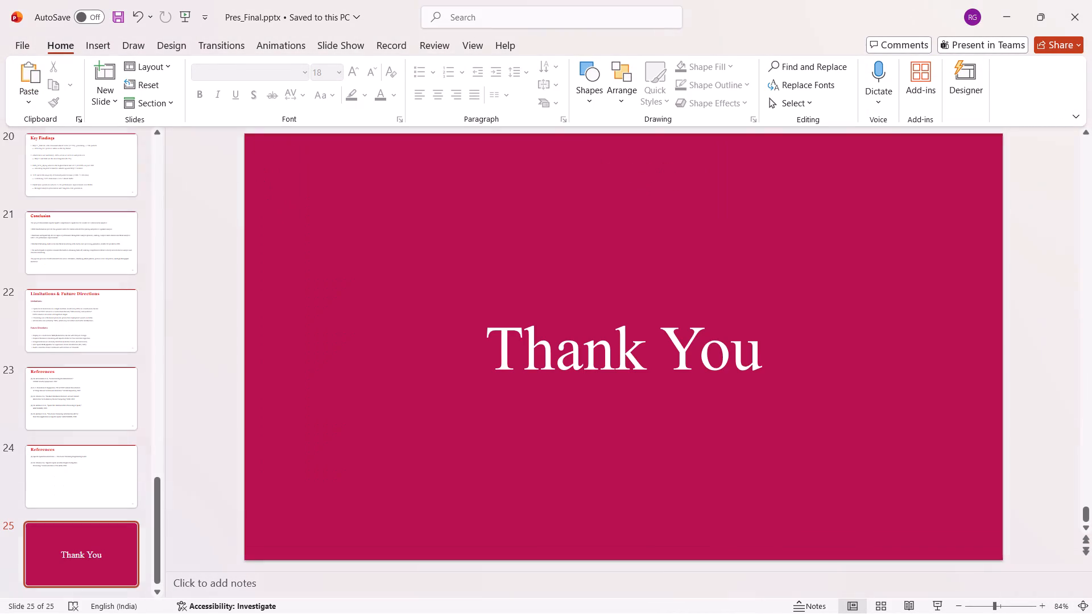
pyautogui.press('Up')
pyautogui.press('Up')
pyautogui.press('Up')
pyautogui.press('Up')
pyautogui.press('Up')
pyautogui.press('Up')
pyautogui.press('Up')
pyautogui.press('Up')
pyautogui.press('Up')
pyautogui.press('Up')
pyautogui.press('Up')
pyautogui.press('Up')
pyautogui.press('Up')
pyautogui.press('Up')
pyautogui.press('Up')
pyautogui.press('Up')
pyautogui.press('Up')
pyautogui.press('Up')
pyautogui.press('Up')
pyautogui.press('Up')
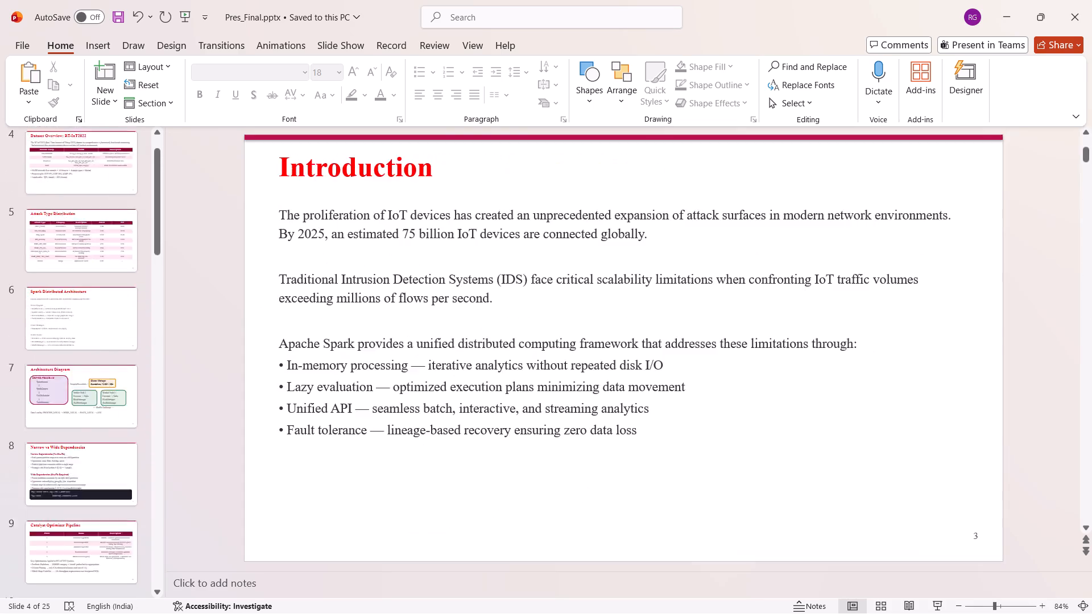
pyautogui.hotkey('ctrl', 'v')
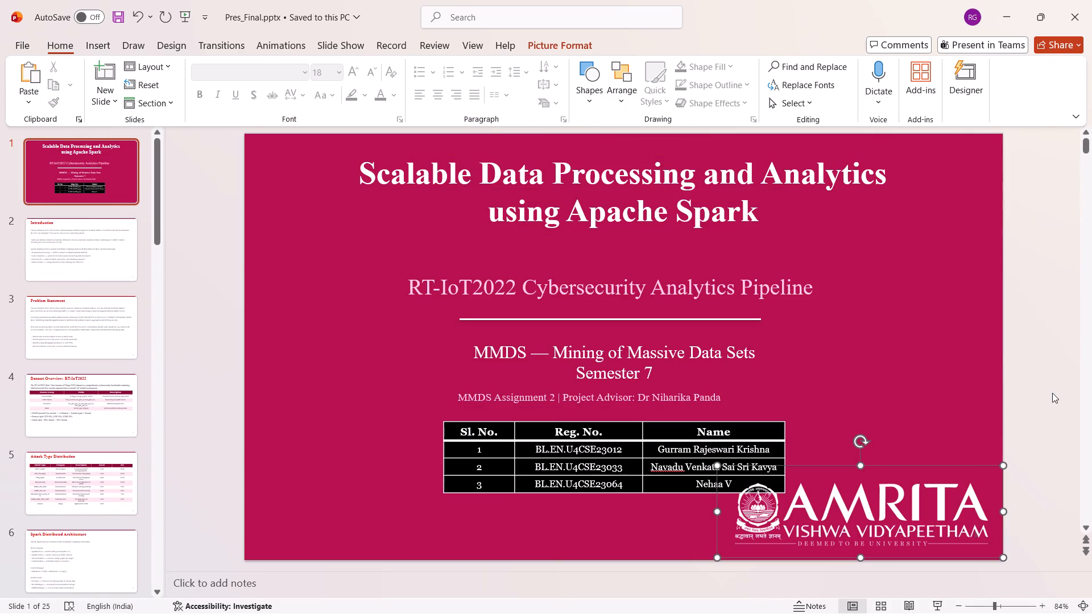
pyautogui.moveTo(884, 508); pyautogui.dragTo(891, 515)
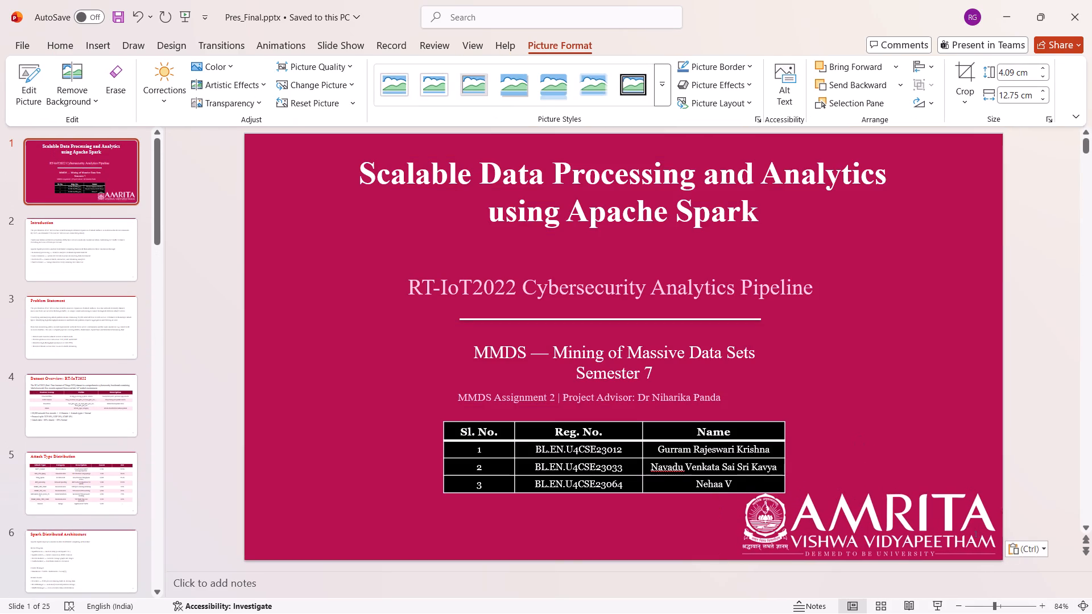
pyautogui.moveTo(891, 515); pyautogui.dragTo(894, 515)
pyautogui.click(280, 359)
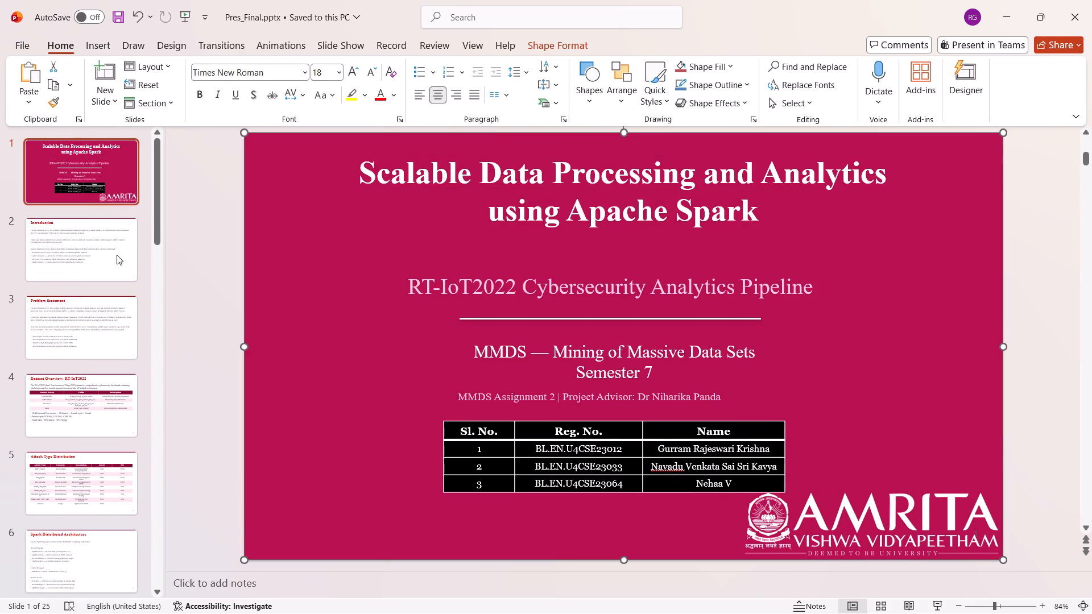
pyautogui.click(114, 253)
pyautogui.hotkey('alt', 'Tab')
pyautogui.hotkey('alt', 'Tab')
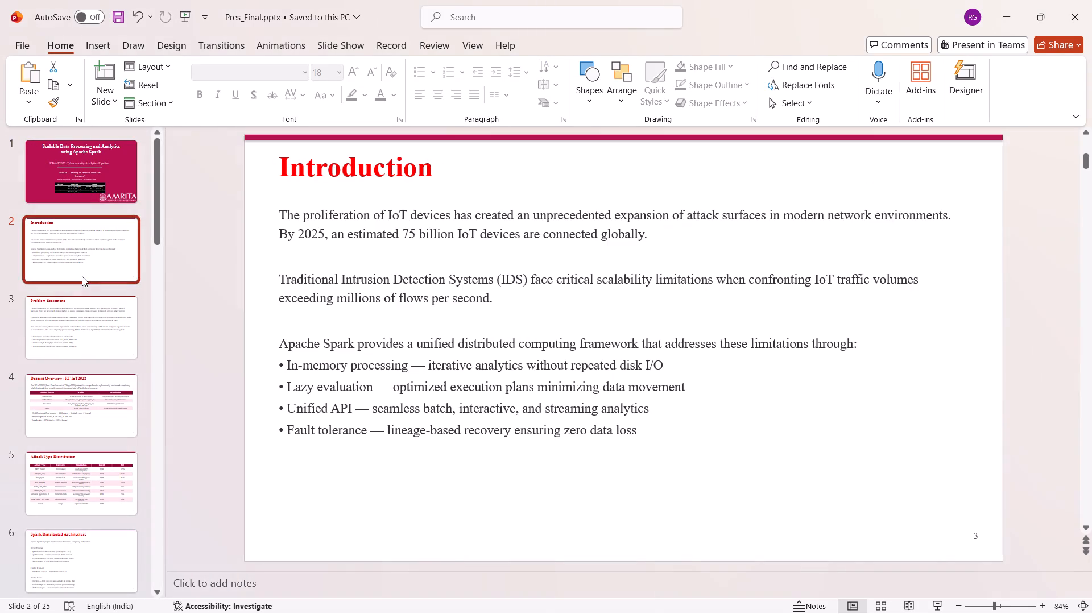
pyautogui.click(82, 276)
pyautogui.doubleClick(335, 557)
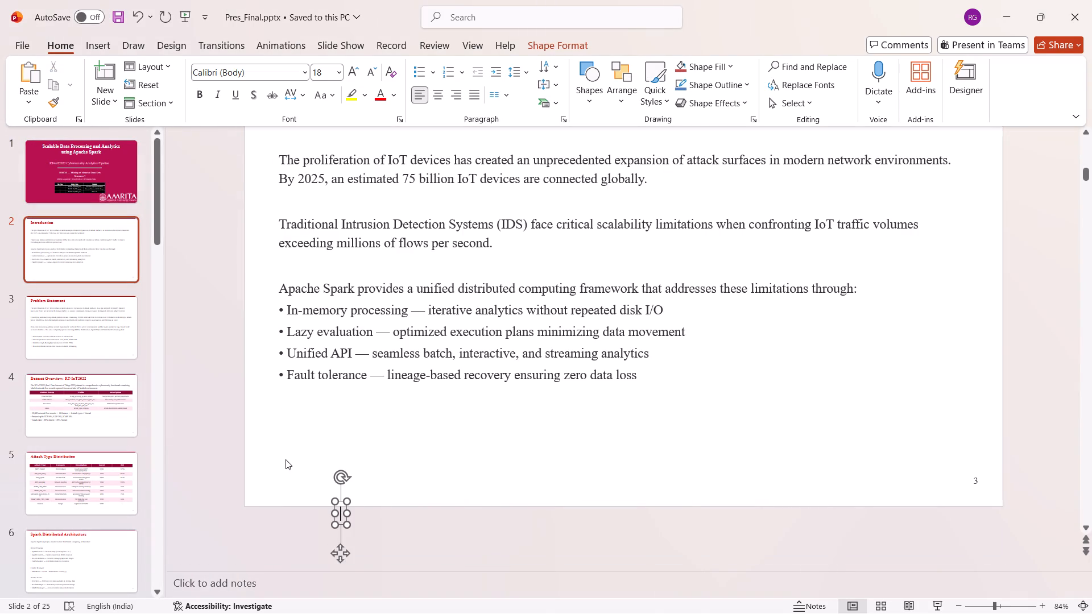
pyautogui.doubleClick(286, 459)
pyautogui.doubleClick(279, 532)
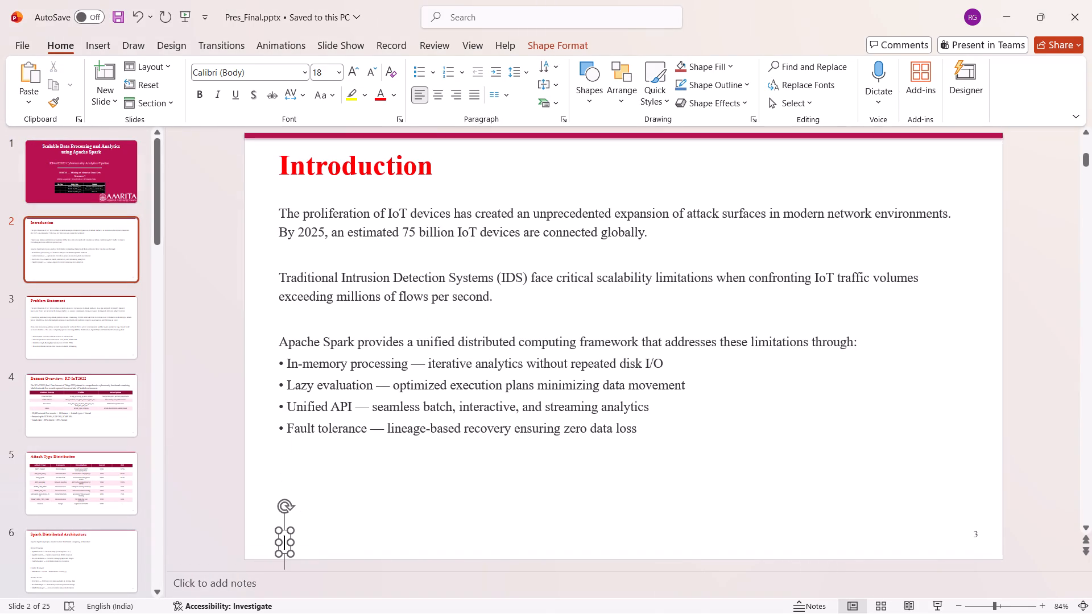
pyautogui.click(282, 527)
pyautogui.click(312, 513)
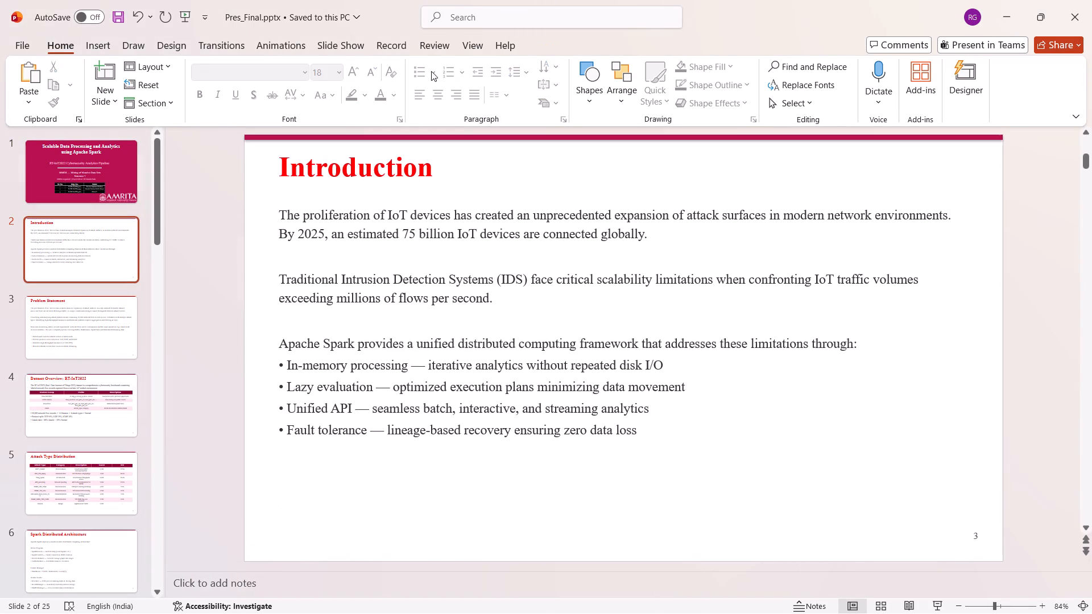
# Turn on the footer for all slides, leaving its text empty and the date and slide number off.
pyautogui.click(90, 49)
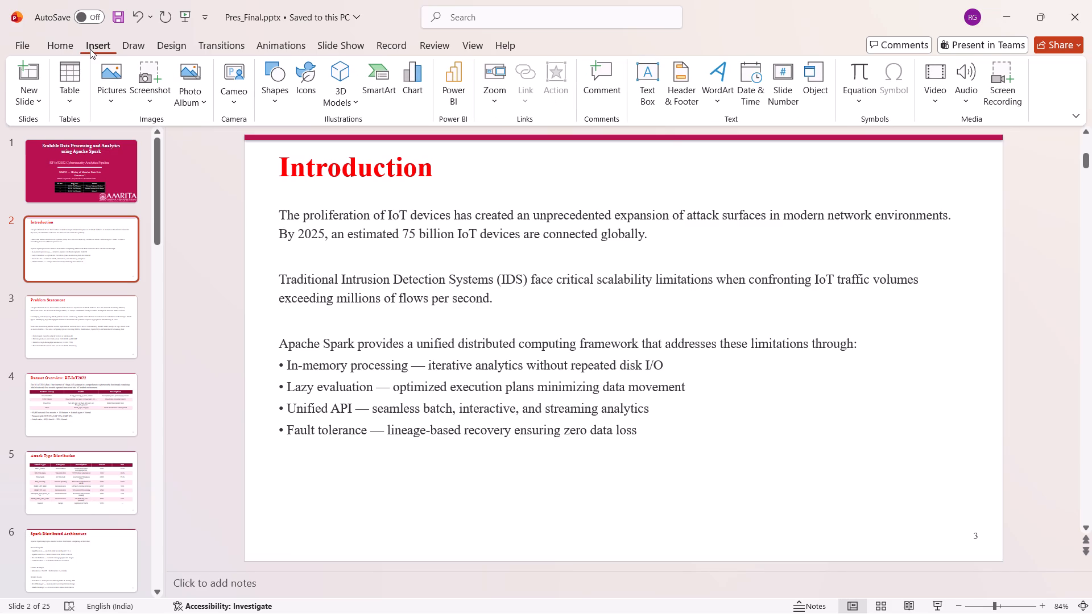
pyautogui.click(680, 95)
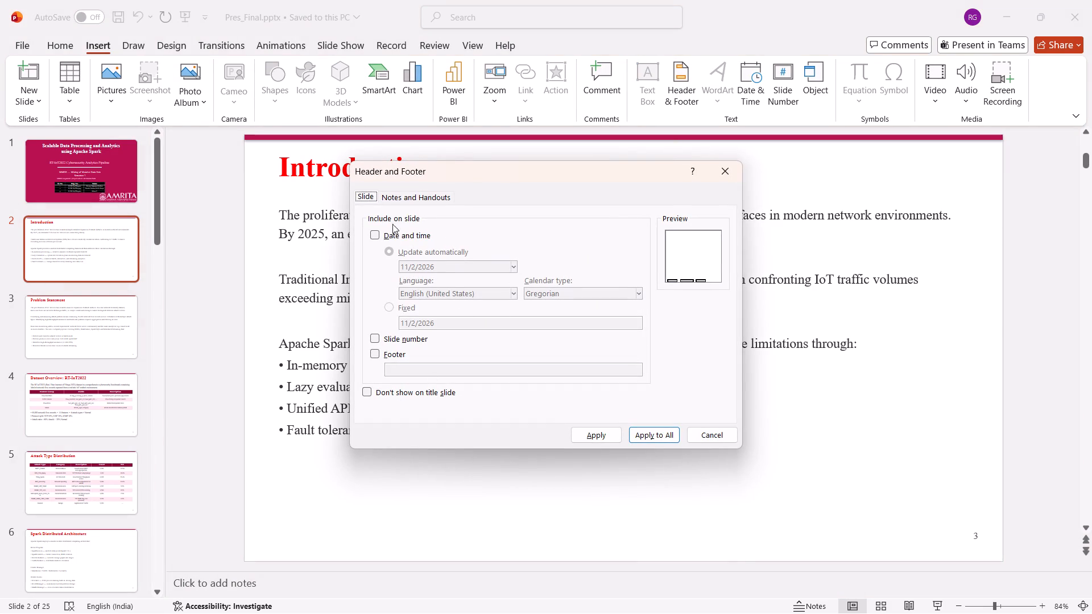
pyautogui.click(383, 235)
pyautogui.click(383, 235)
pyautogui.click(375, 353)
pyautogui.click(638, 433)
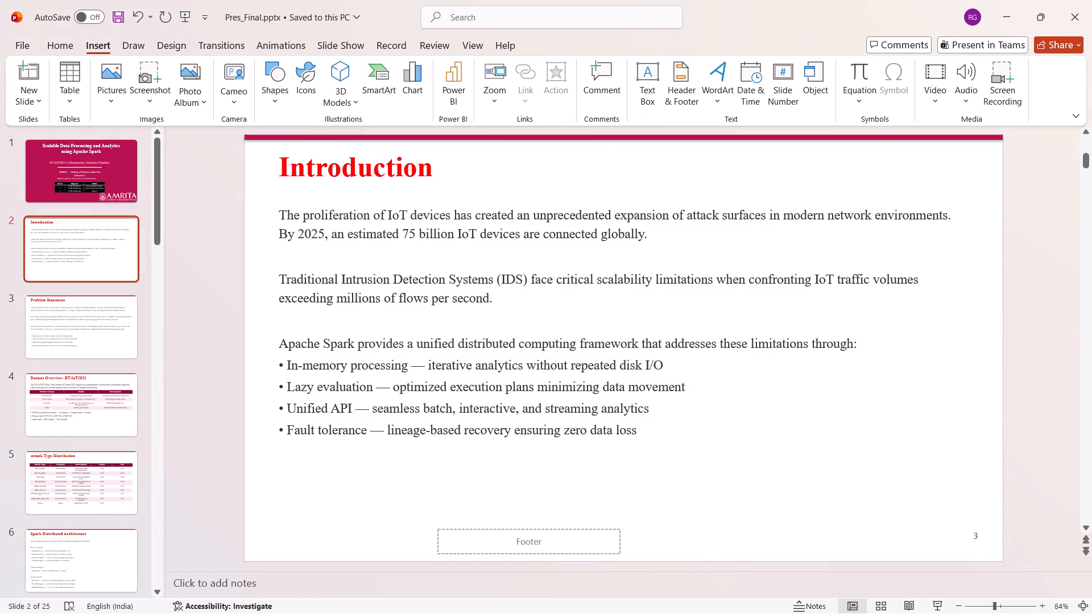
pyautogui.click(519, 540)
# In the MMDS_Assignment_2 presentation, examine how the footer band, slide number and Amrita logo are built on the Dataset Overview slide.
pyautogui.hotkey('alt', 'Tab')
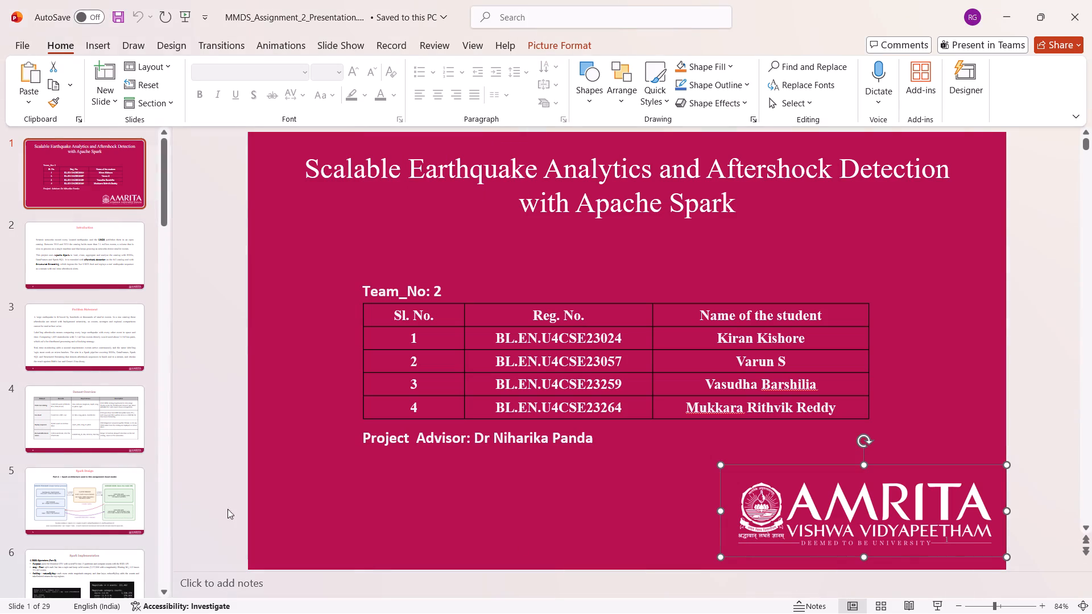
pyautogui.click(59, 445)
pyautogui.click(354, 551)
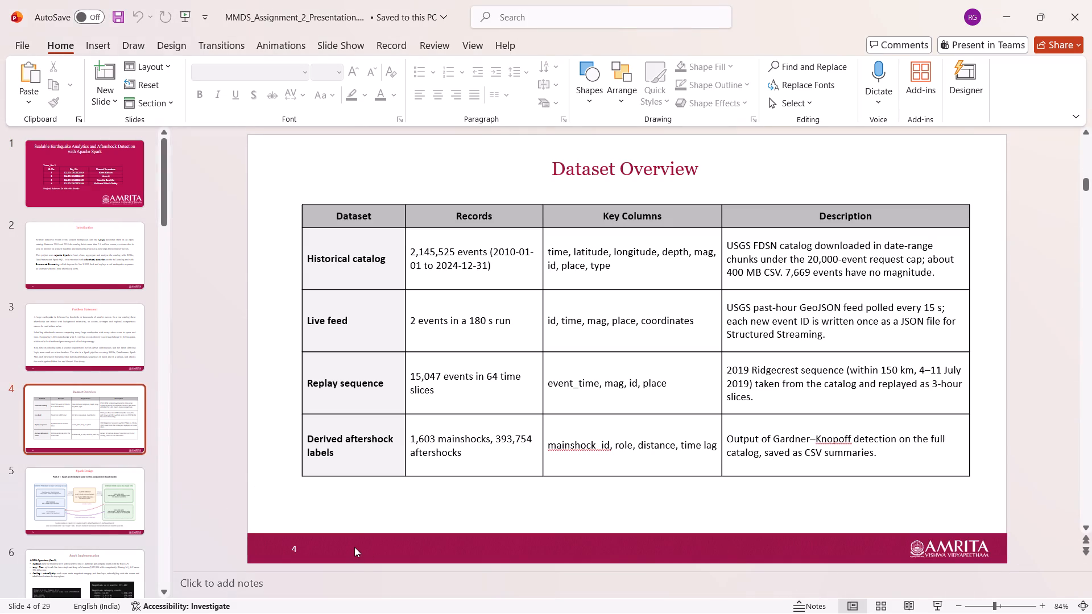
pyautogui.doubleClick(354, 547)
pyautogui.click(337, 522)
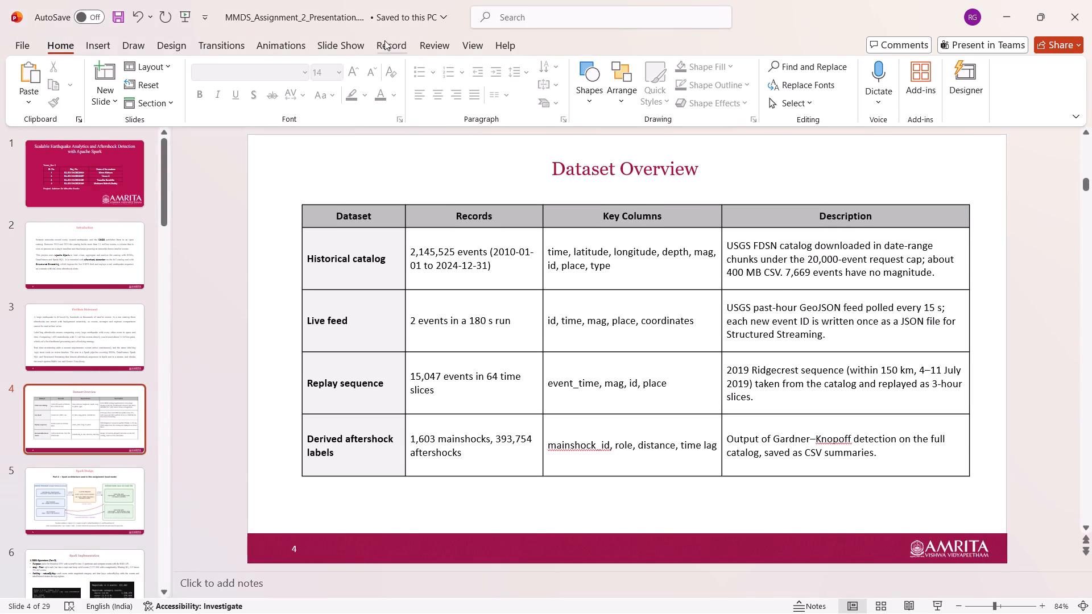
pyautogui.click(974, 551)
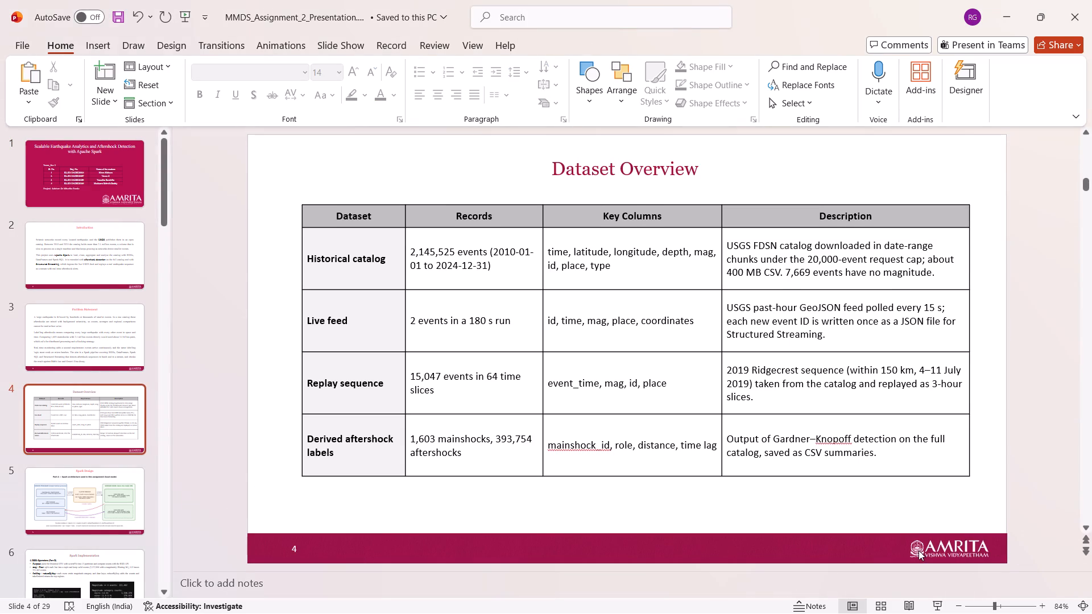
pyautogui.tripleClick(919, 550)
pyautogui.click(813, 529)
pyautogui.click(344, 543)
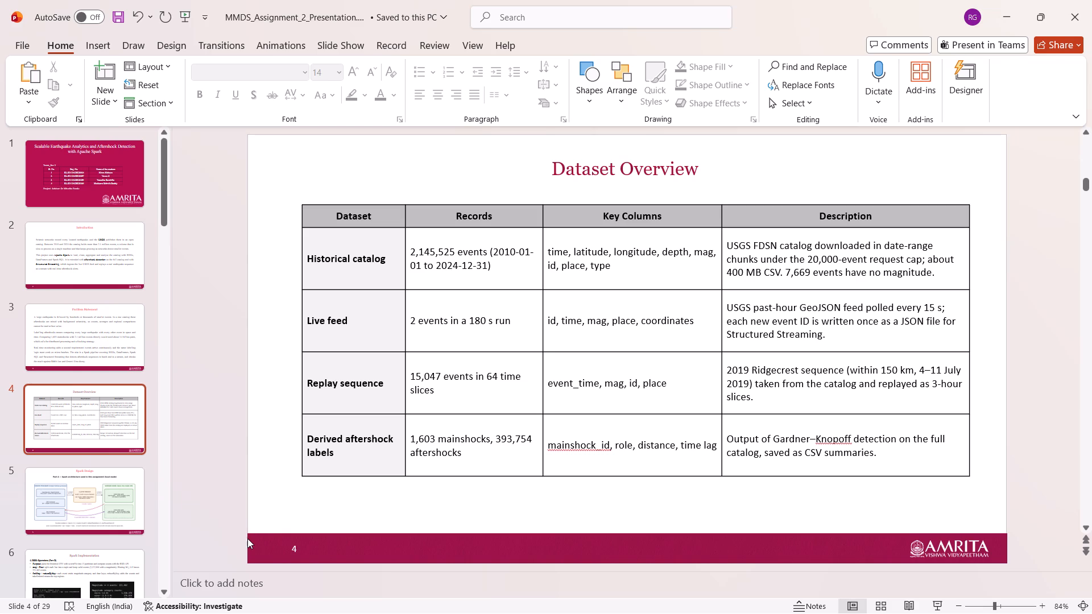
pyautogui.click(251, 535)
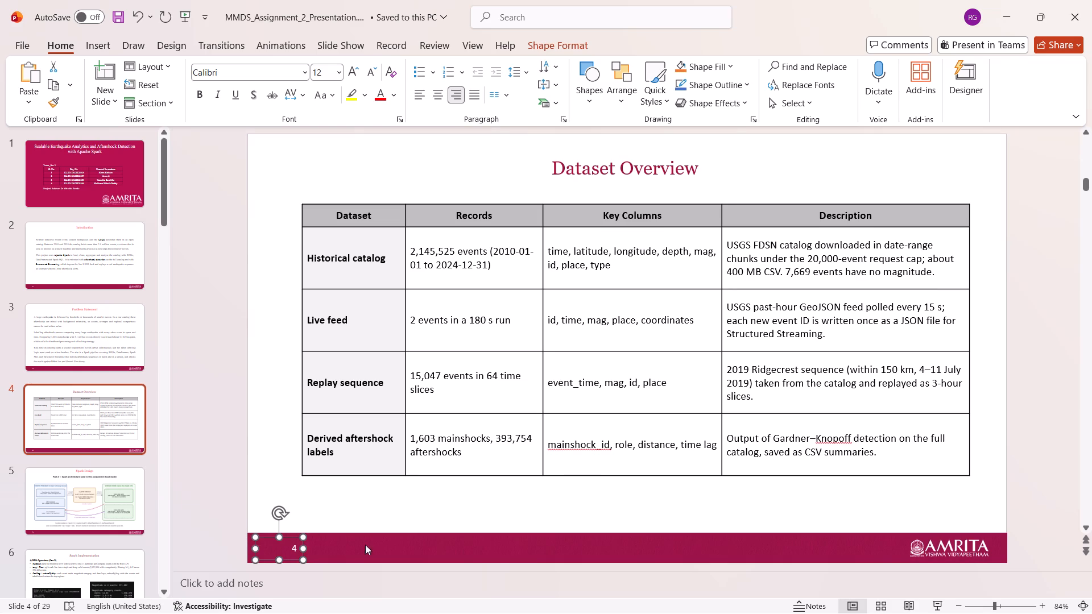
pyautogui.keyDown('ctrl'); pyautogui.click(930, 544); pyautogui.keyUp('ctrl')
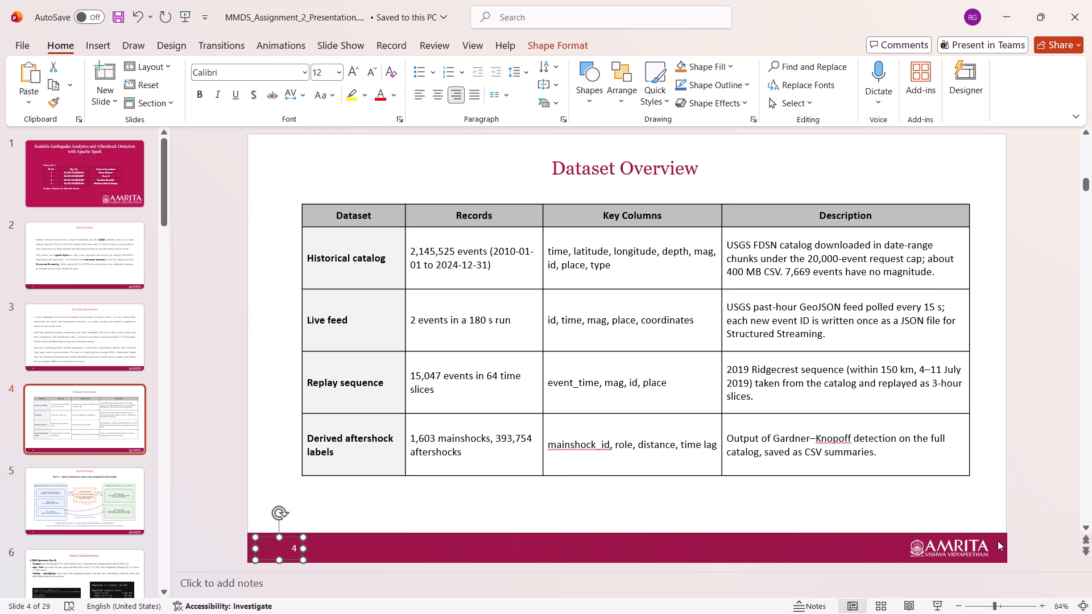
pyautogui.keyDown('ctrl'); pyautogui.tripleClick(998, 541); pyautogui.keyUp('ctrl')
pyautogui.click(1077, 526)
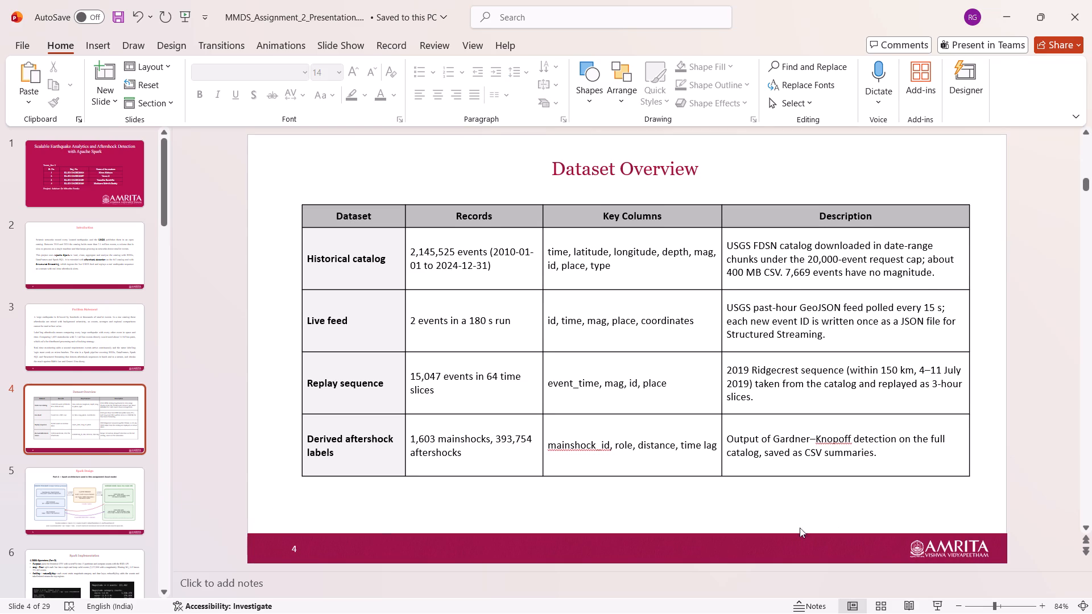
pyautogui.click(786, 534)
# Check the Header and Footer settings used in the earthquake presentation.
pyautogui.click(91, 44)
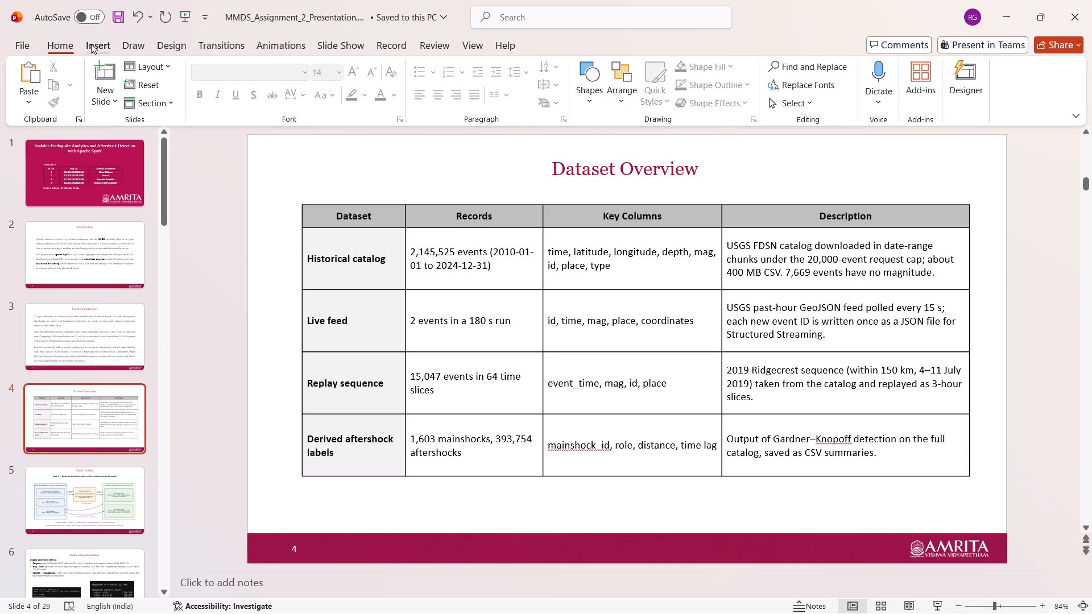
pyautogui.click(696, 80)
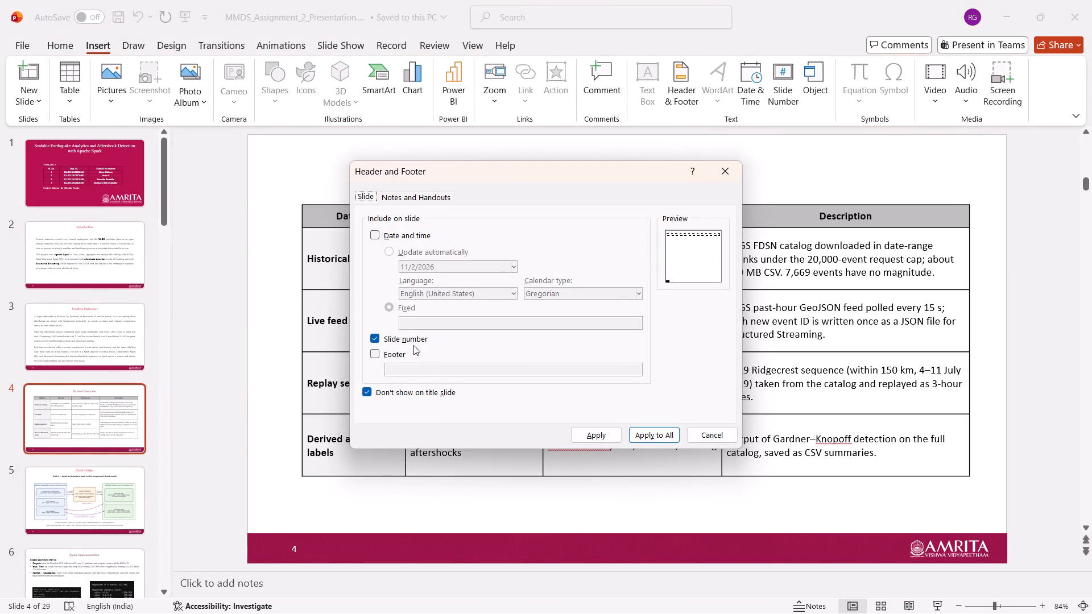
pyautogui.click(725, 177)
# Back in Pres_Final.pptx, delete the empty footer placeholder from the Introduction slide.
pyautogui.hotkey('alt', 'Tab')
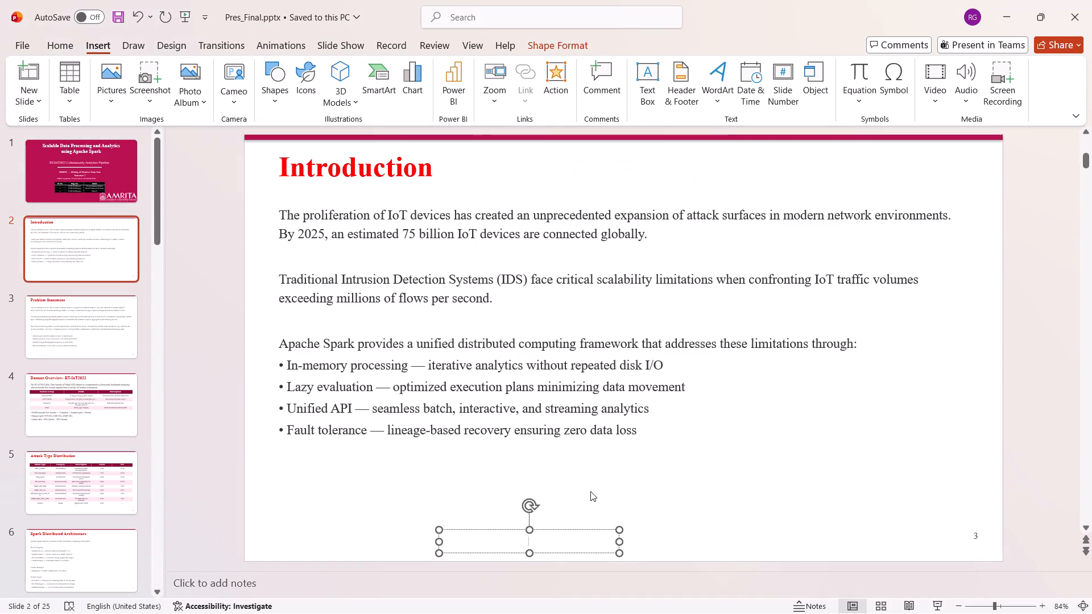
pyautogui.click(590, 491)
pyautogui.click(541, 541)
pyautogui.click(543, 530)
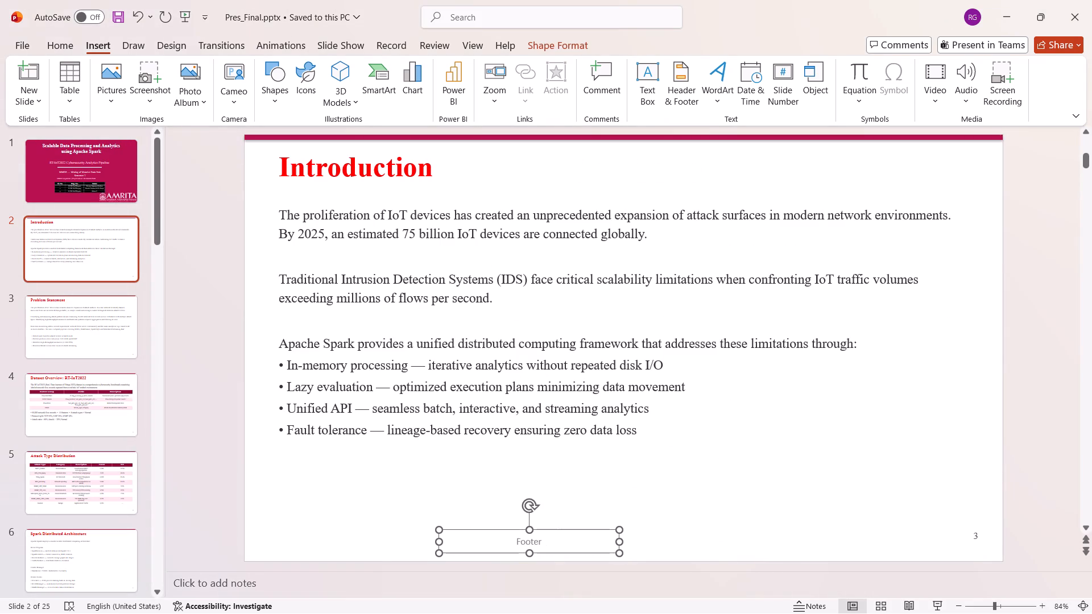
pyautogui.press('Delete')
pyautogui.click(543, 530)
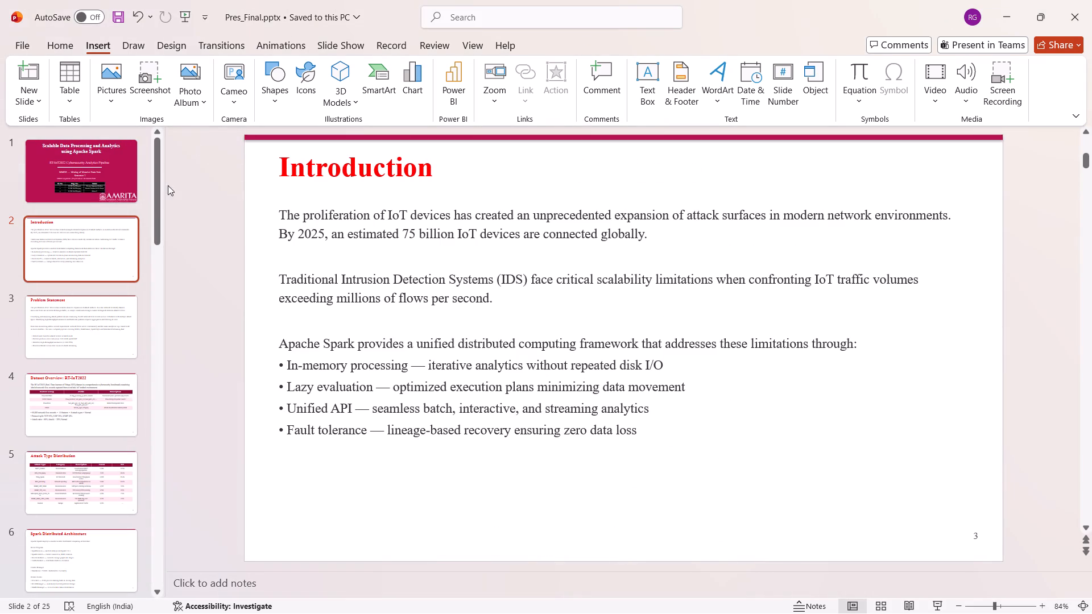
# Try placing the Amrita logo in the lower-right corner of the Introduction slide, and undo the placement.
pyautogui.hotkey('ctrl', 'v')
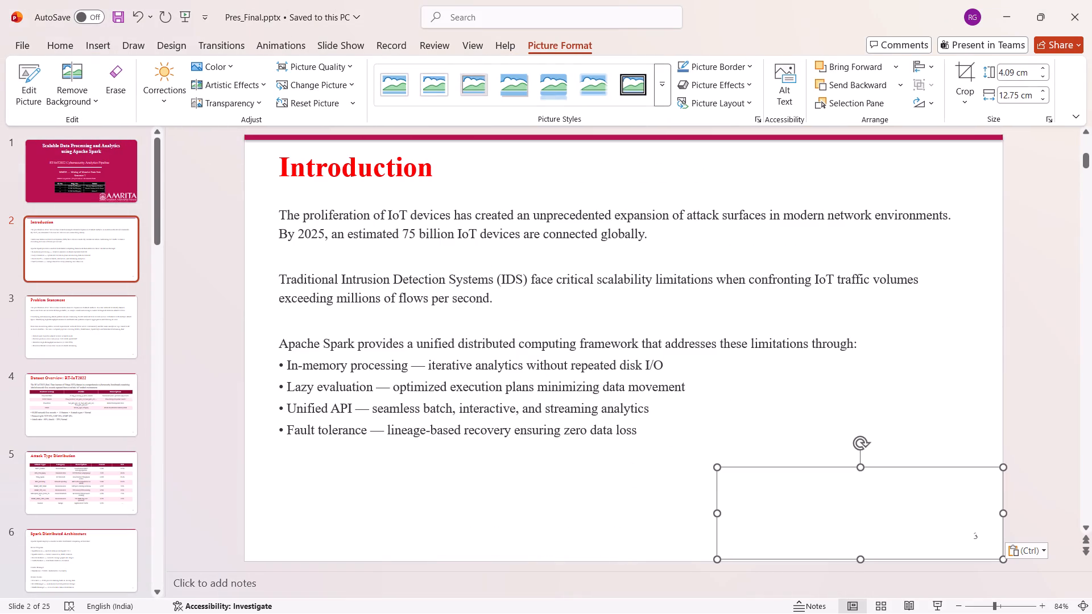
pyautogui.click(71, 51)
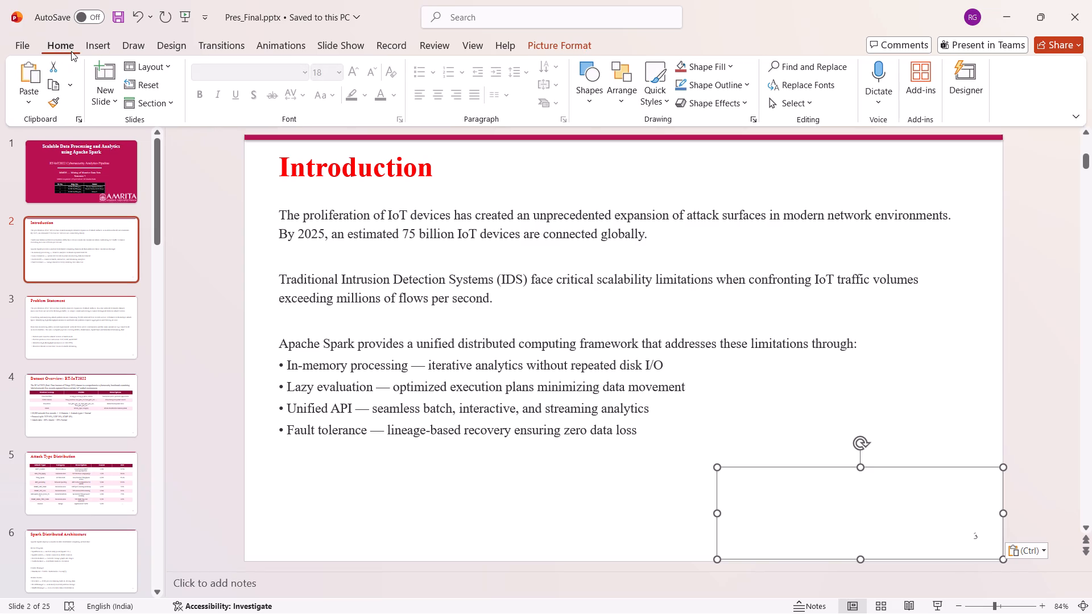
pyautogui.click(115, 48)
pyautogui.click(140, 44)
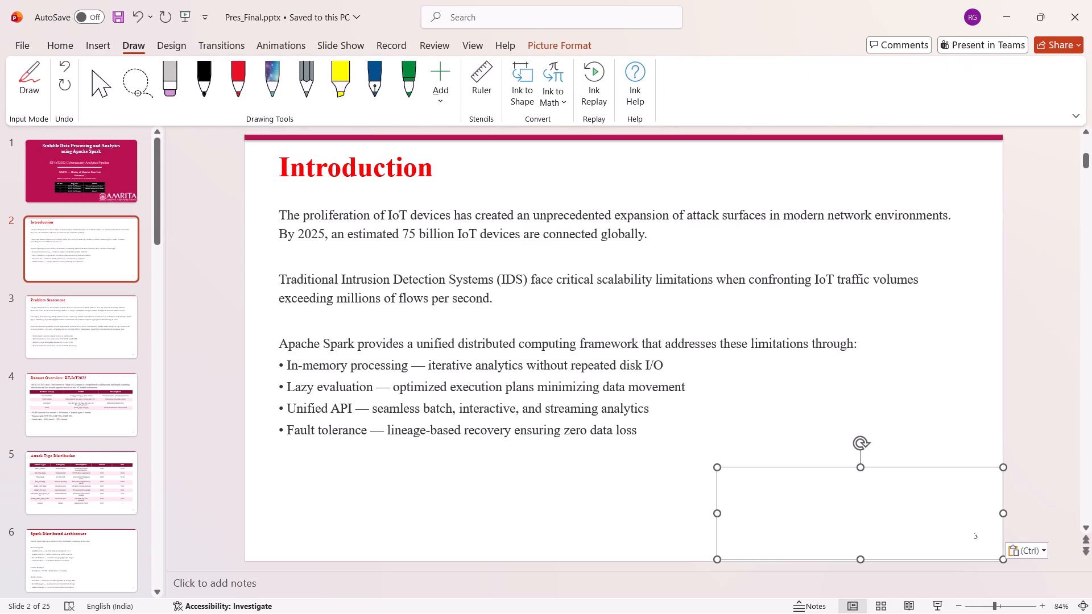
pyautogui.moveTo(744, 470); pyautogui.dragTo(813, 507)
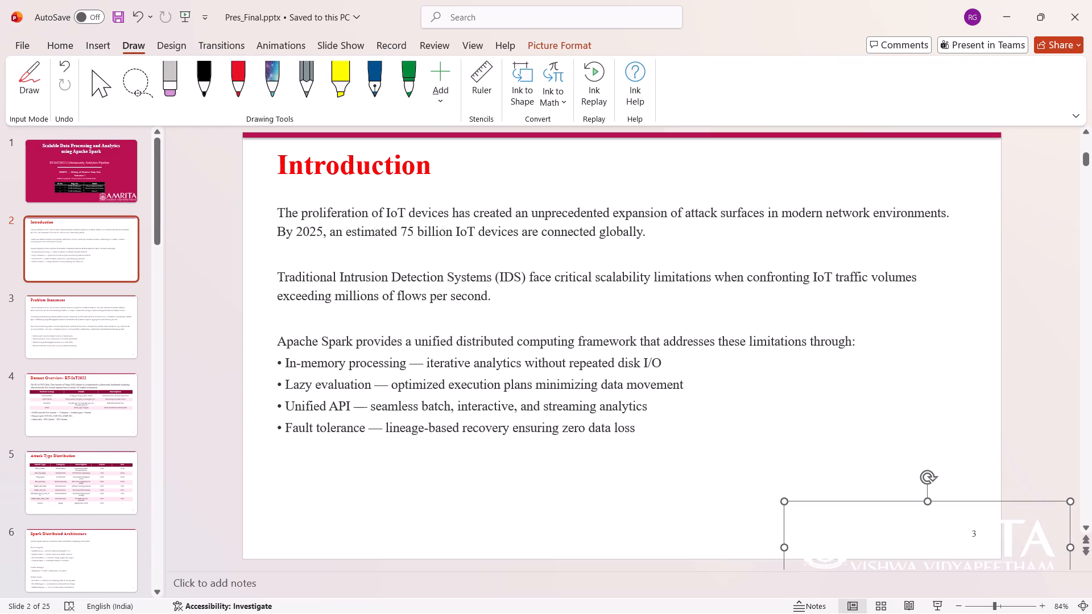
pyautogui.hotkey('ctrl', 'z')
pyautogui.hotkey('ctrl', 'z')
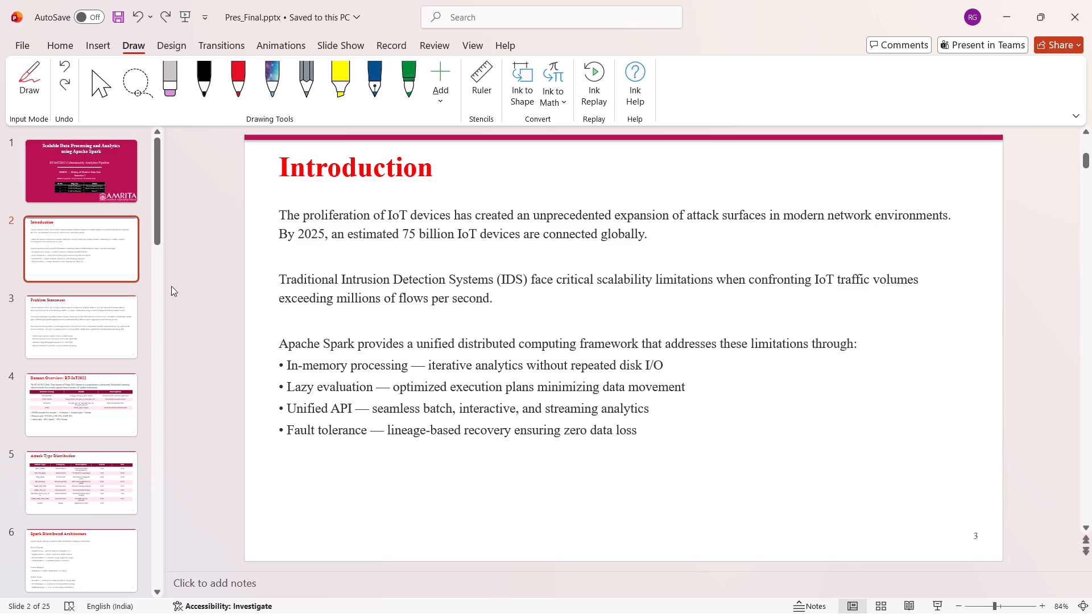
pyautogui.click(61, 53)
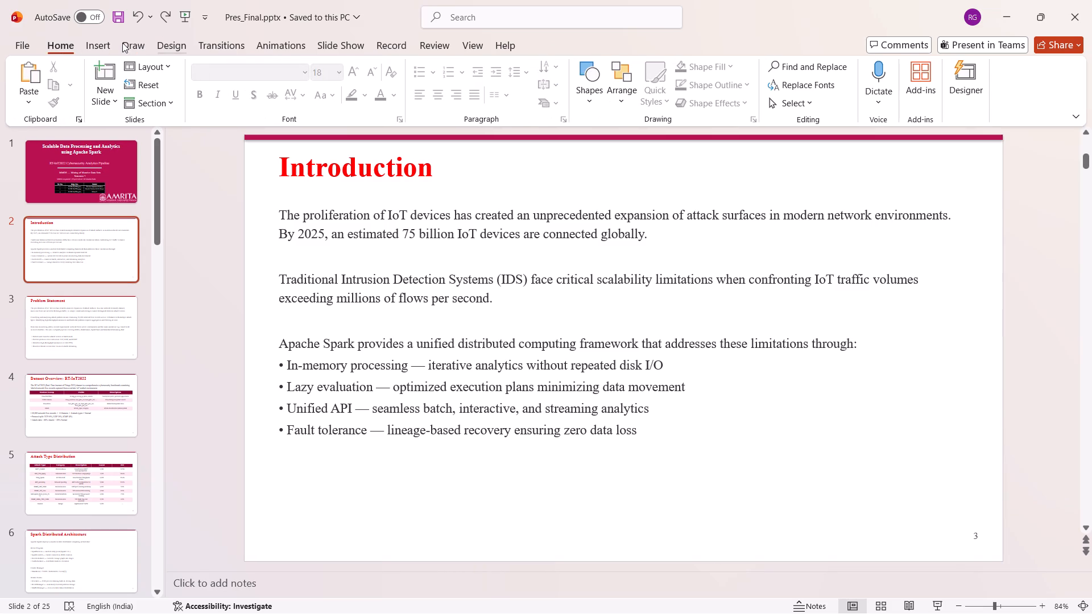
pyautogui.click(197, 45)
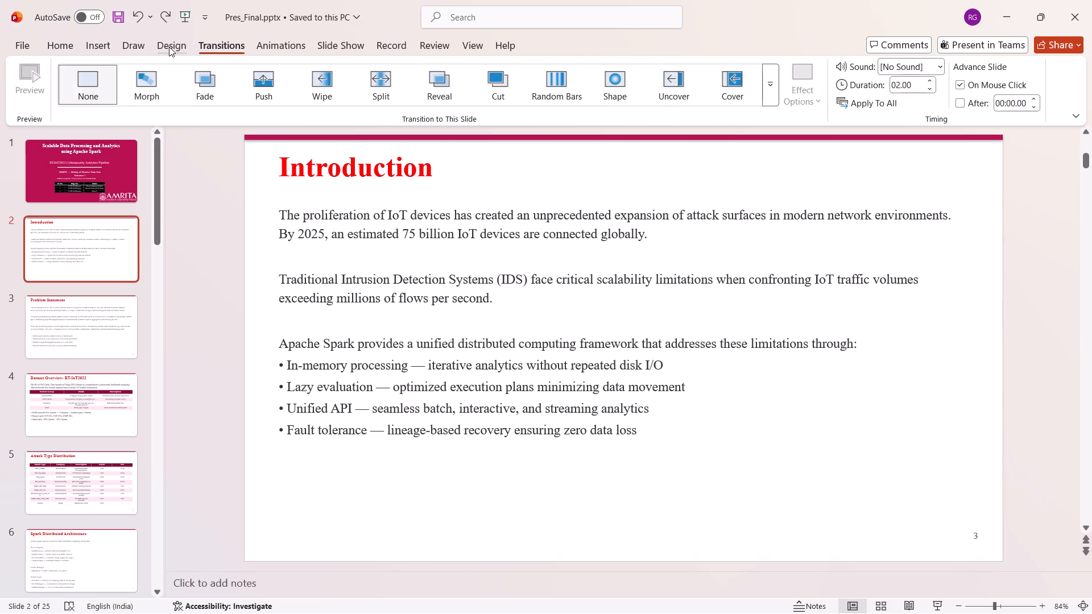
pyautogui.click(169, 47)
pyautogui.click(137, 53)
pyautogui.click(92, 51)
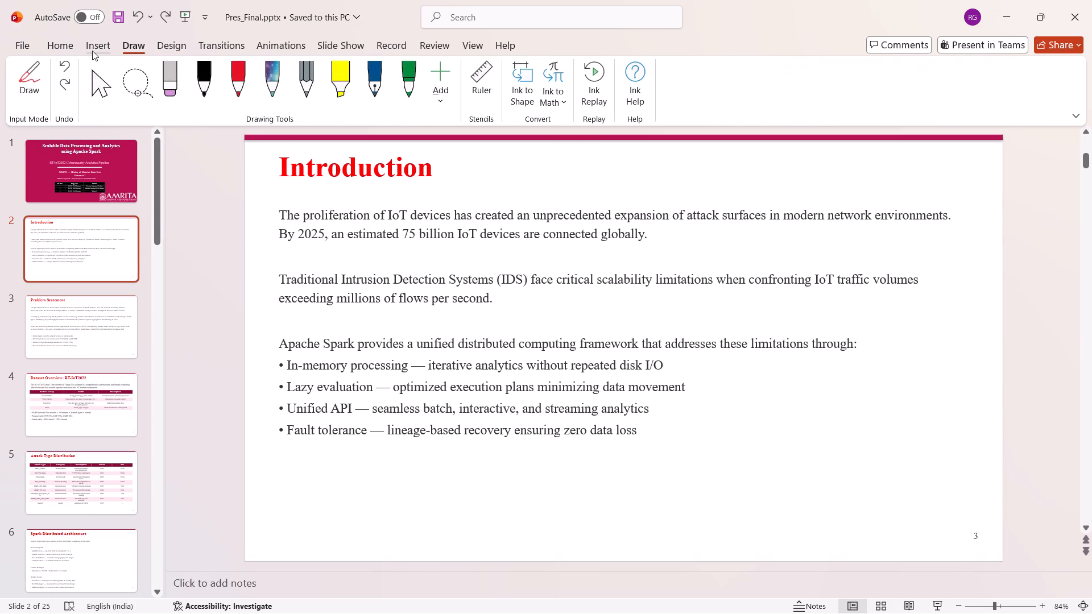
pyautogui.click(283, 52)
# Change the font colour of the Introduction slide's title to the standard dark red.
pyautogui.click(304, 147)
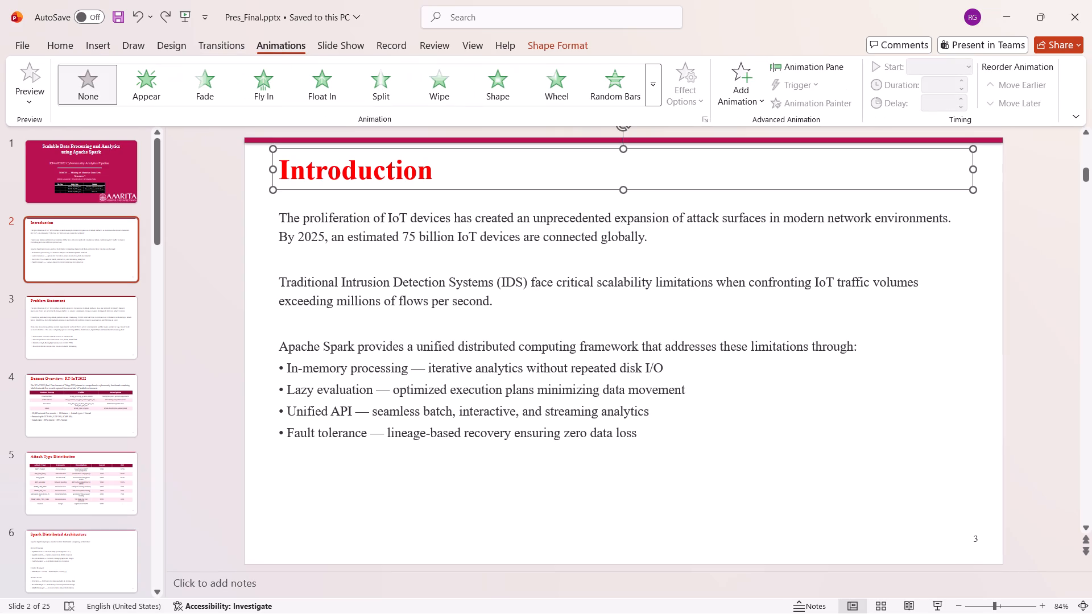
pyautogui.click(313, 154)
pyautogui.hotkey('ctrl', 'a')
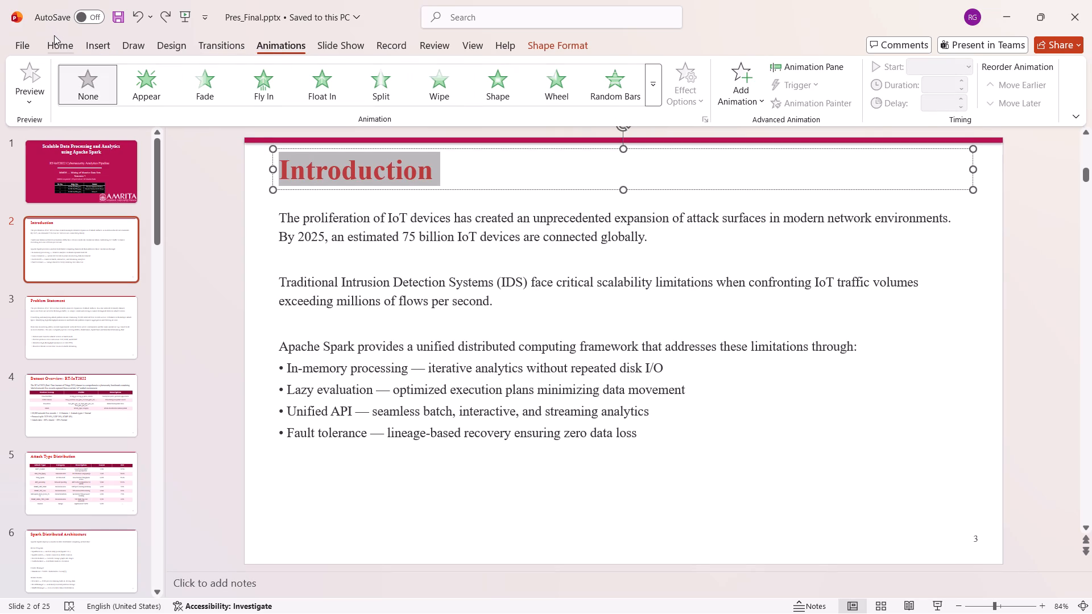
pyautogui.click(54, 35)
pyautogui.click(384, 102)
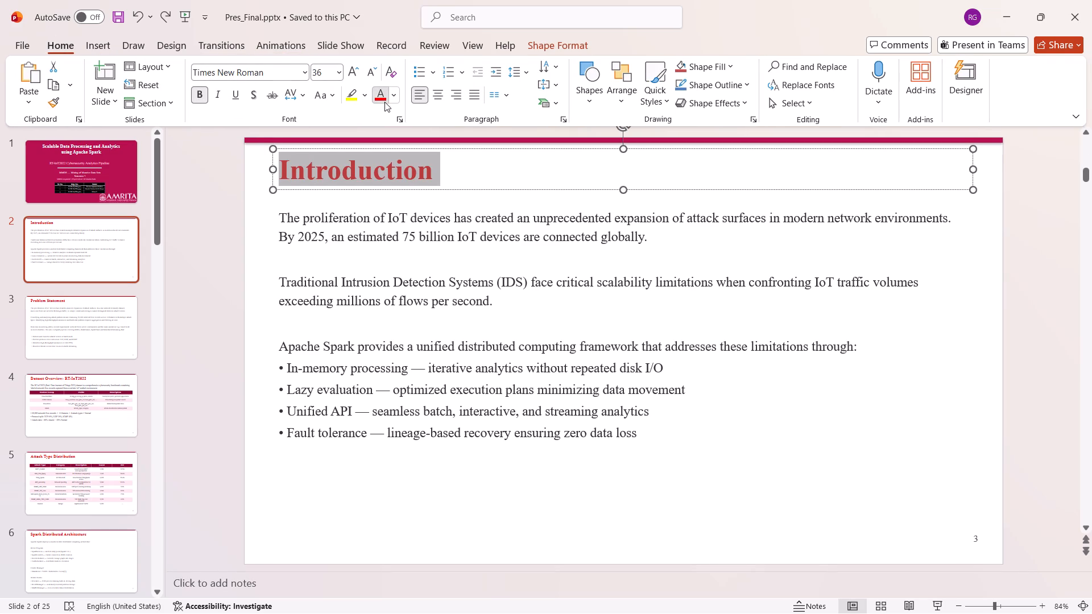
pyautogui.click(404, 97)
pyautogui.click(397, 97)
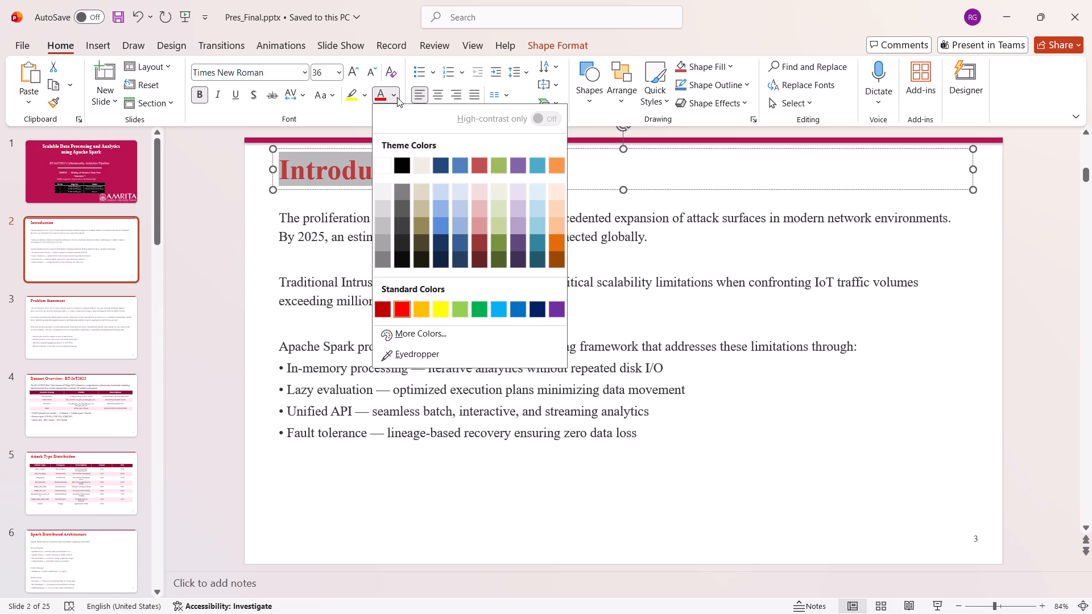
pyautogui.click(385, 311)
pyautogui.click(215, 301)
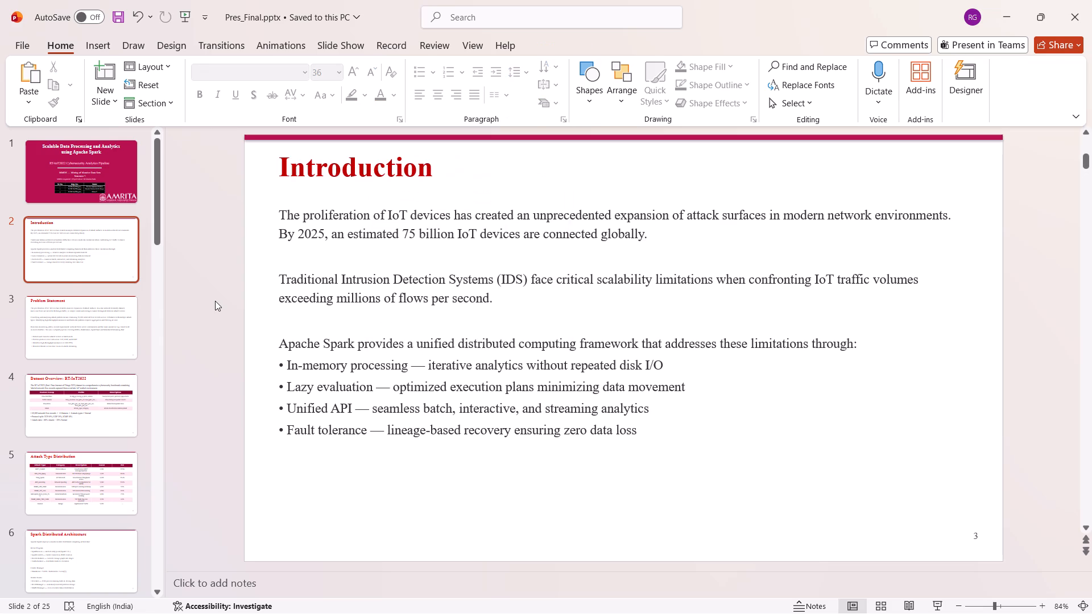
# Delete the empty footer placeholder from the Dataset Overview: RT-IoT2022 slide.
pyautogui.click(60, 308)
pyautogui.click(63, 243)
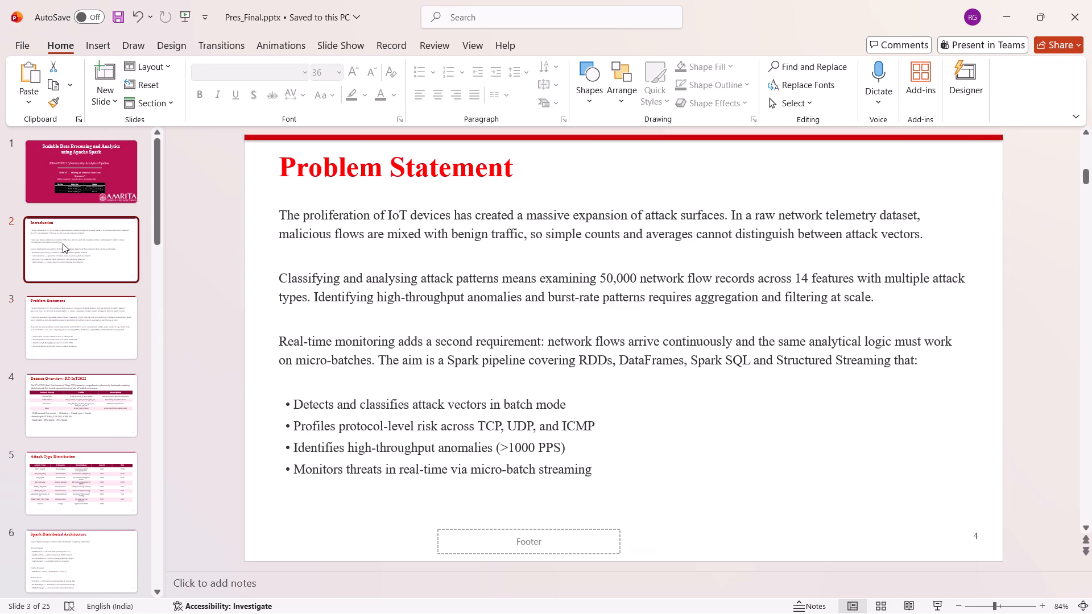
pyautogui.click(74, 351)
pyautogui.click(76, 409)
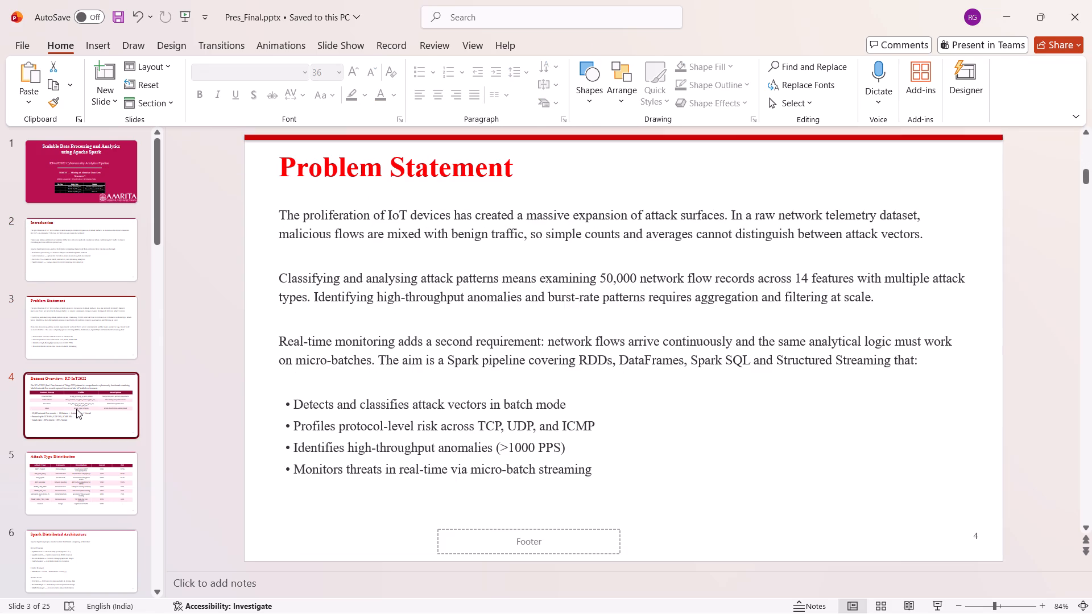
pyautogui.click(449, 544)
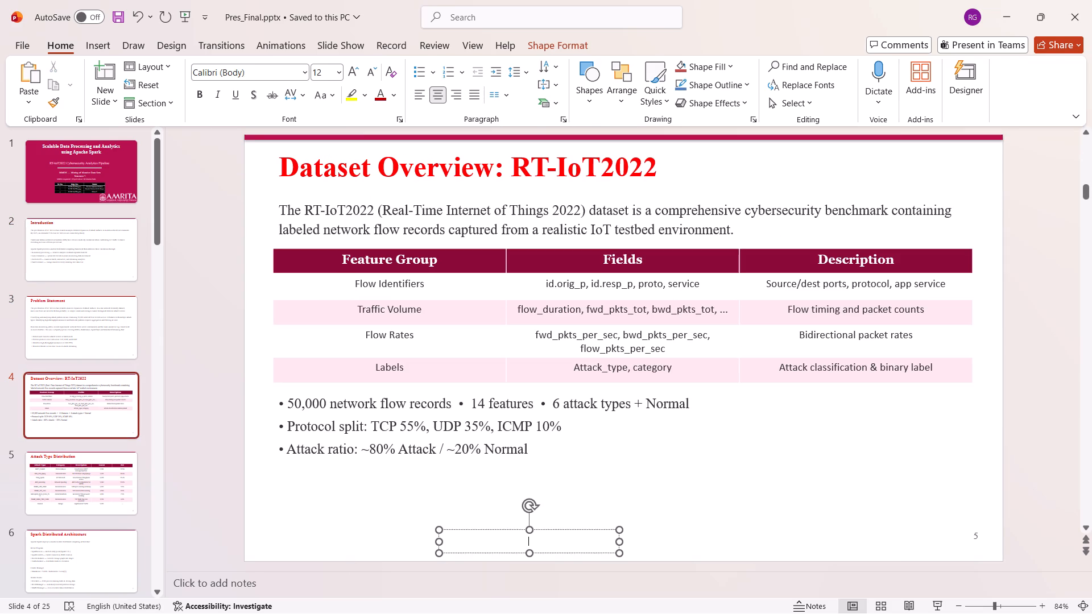
pyautogui.click(586, 37)
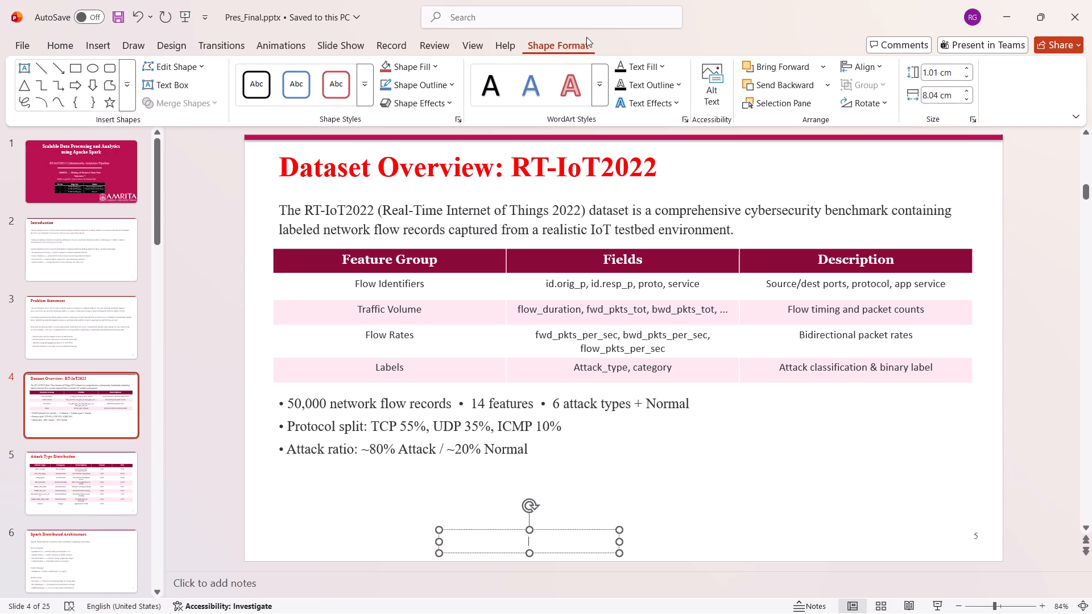
pyautogui.click(555, 43)
pyautogui.click(469, 534)
pyautogui.doubleClick(467, 533)
pyautogui.click(464, 530)
pyautogui.press('Delete')
# Draw a full-width rectangle about 33.87 cm by 1.3 cm along the bottom edge of the Introduction slide as a footer band.
pyautogui.click(102, 188)
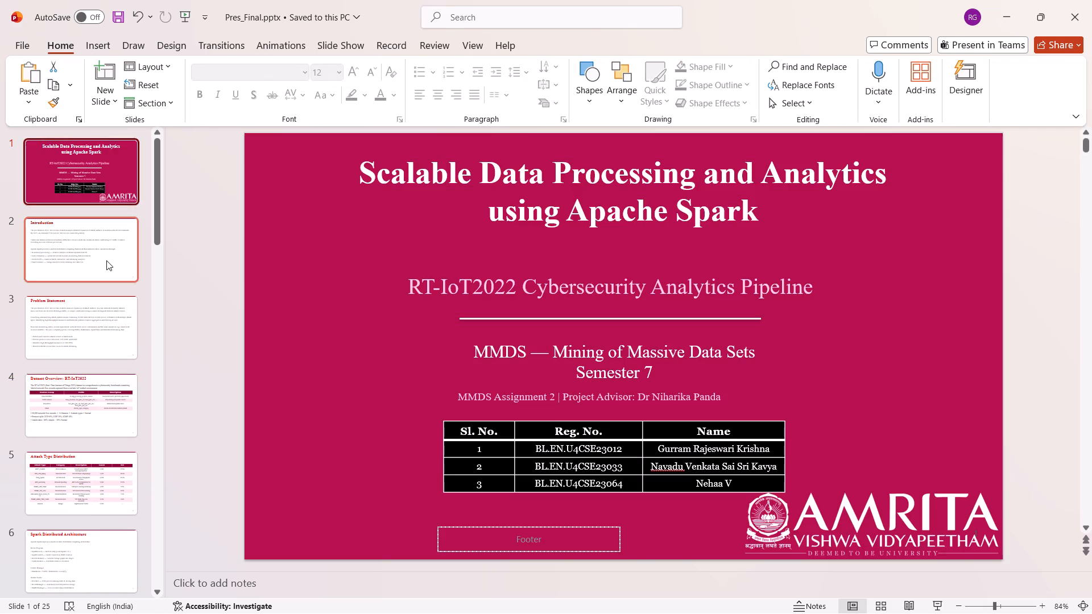
pyautogui.click(106, 262)
pyautogui.click(100, 48)
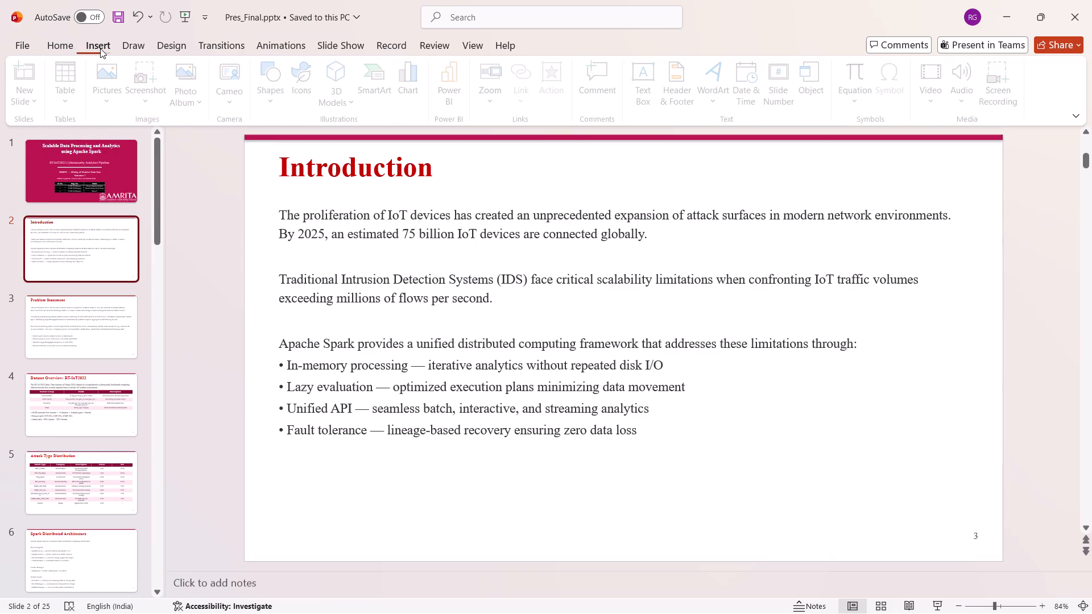
pyautogui.click(288, 90)
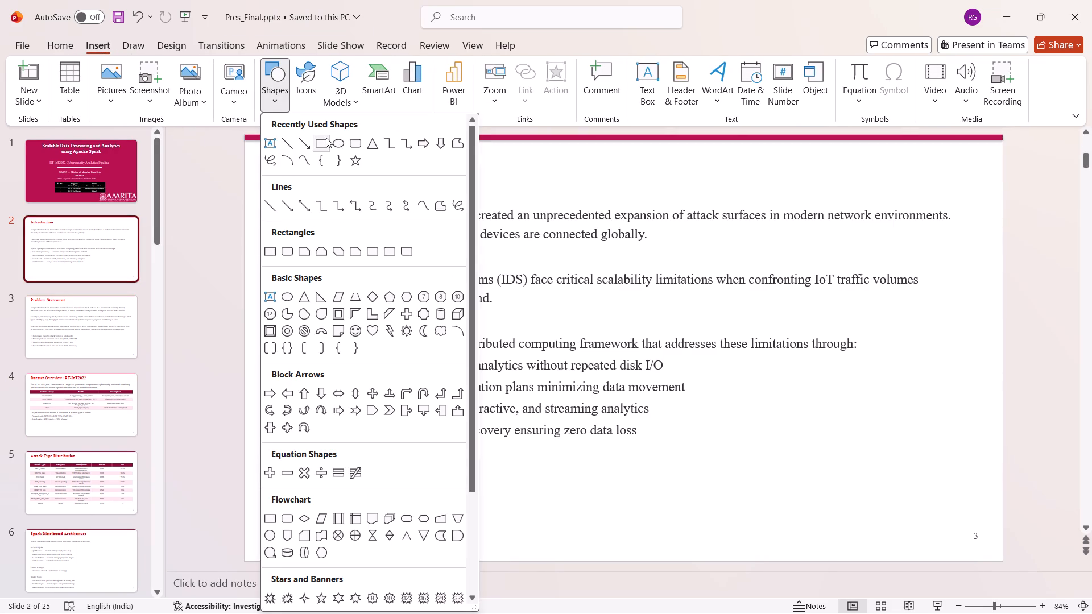
pyautogui.click(326, 138)
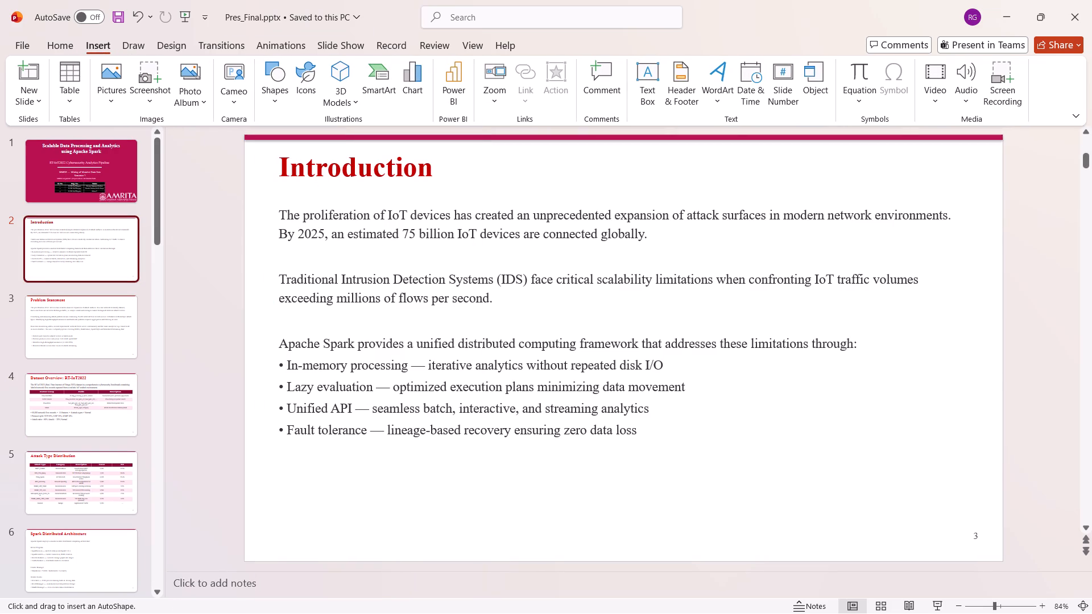
pyautogui.moveTo(246, 532); pyautogui.dragTo(1023, 560)
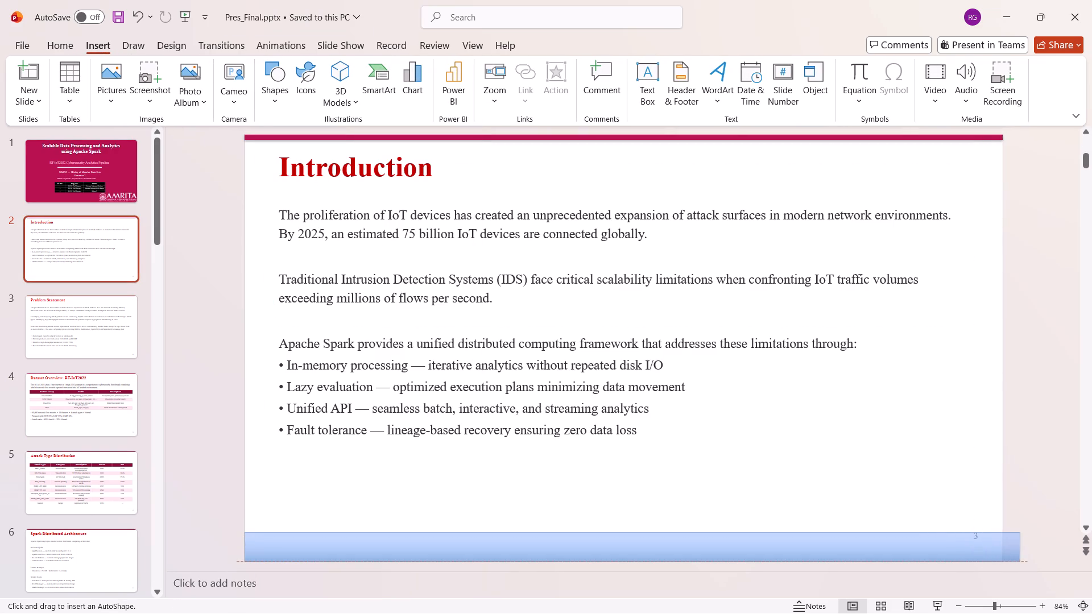
pyautogui.moveTo(1023, 560); pyautogui.dragTo(1002, 561)
# Raise the footer band to uncover the slide number, and move the number up beside the last bullet of the Introduction slide.
pyautogui.moveTo(924, 550); pyautogui.dragTo(919, 530)
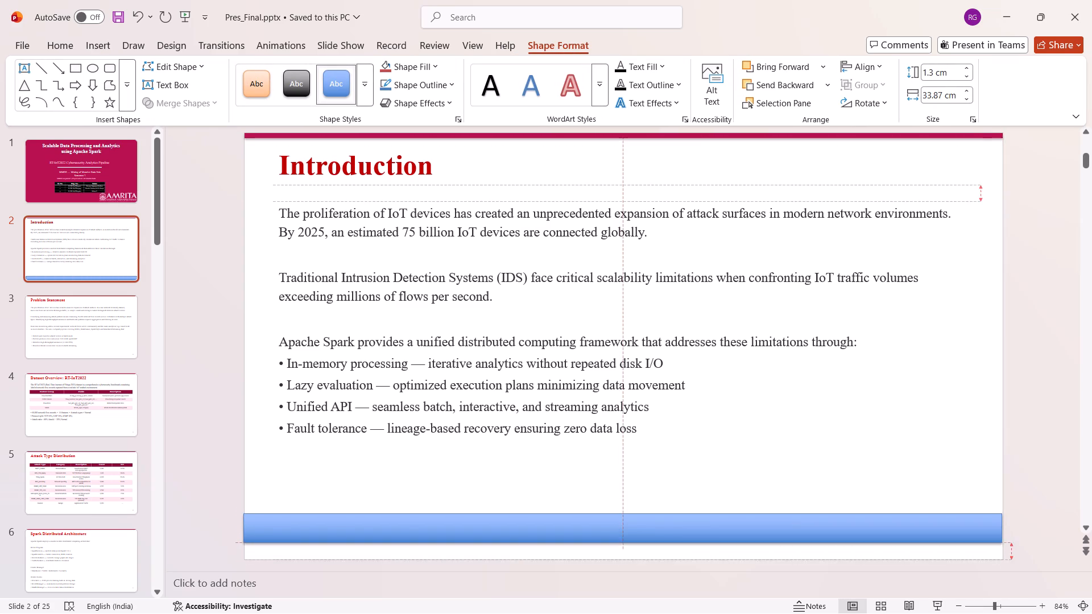
pyautogui.moveTo(919, 530); pyautogui.dragTo(915, 514)
pyautogui.click(982, 536)
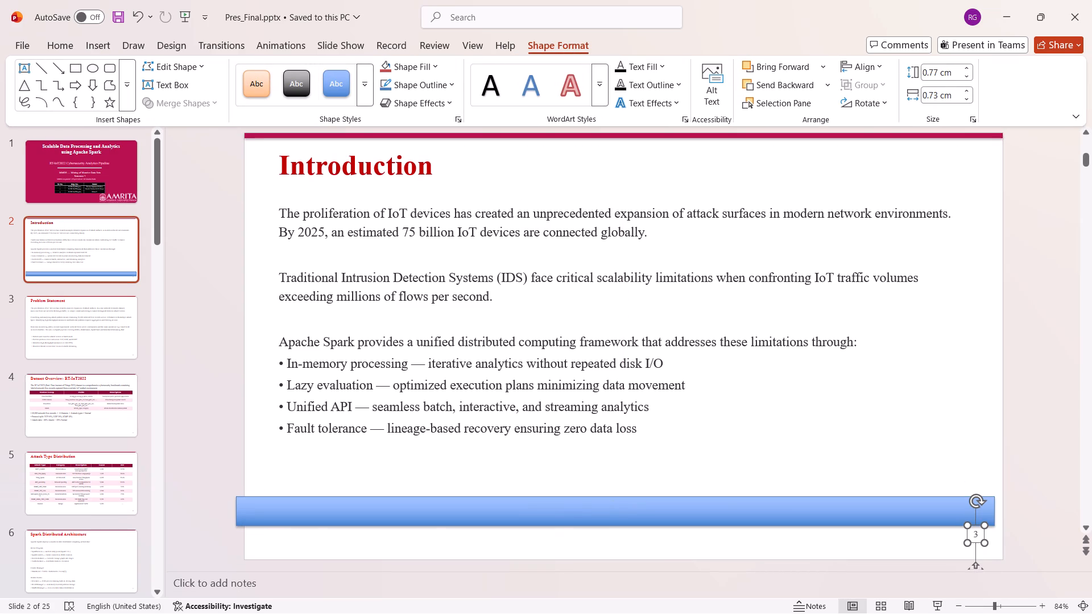
pyautogui.click(977, 559)
pyautogui.click(974, 531)
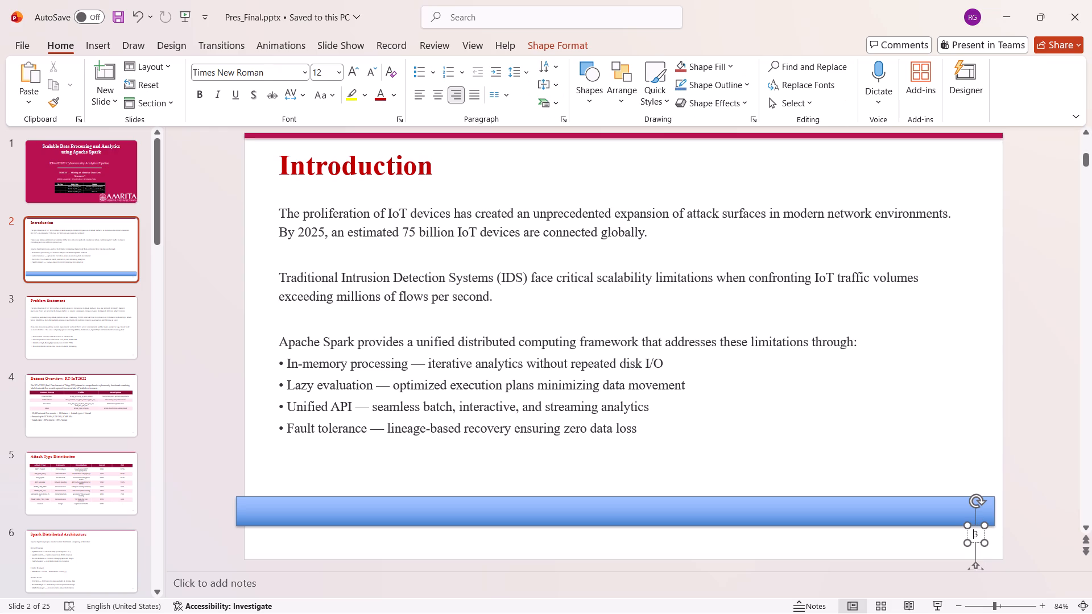
pyautogui.moveTo(978, 545); pyautogui.dragTo(968, 427)
# Align the blue footer band with the side edges of the Introduction slide and flush with its bottom edge.
pyautogui.click(932, 522)
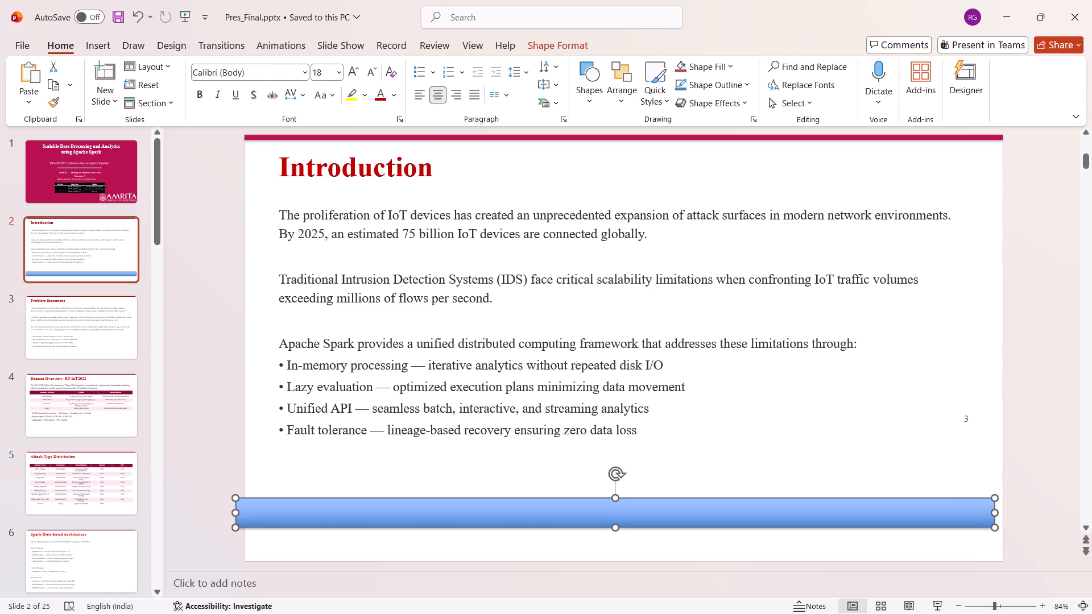
pyautogui.moveTo(915, 520); pyautogui.dragTo(924, 548)
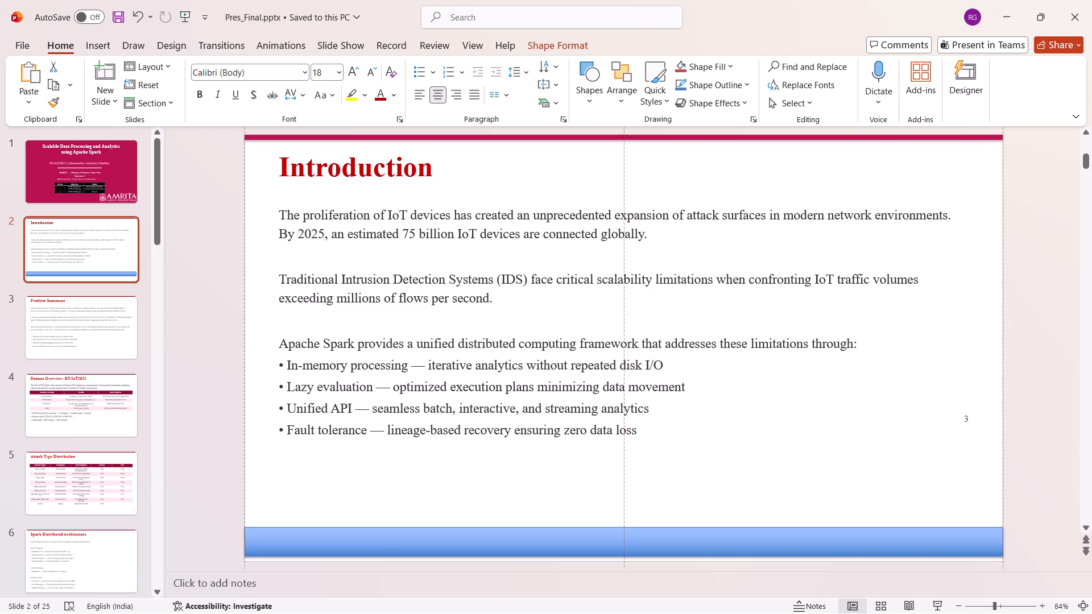
pyautogui.moveTo(924, 548); pyautogui.dragTo(924, 552)
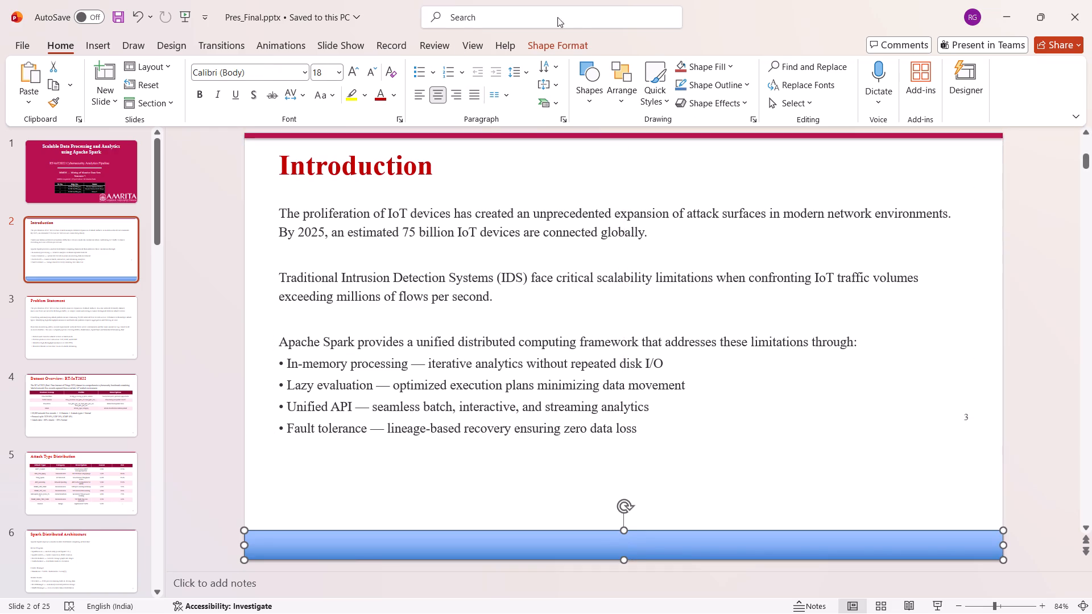
# Compare the band with the reference deck's footer and fill it with the crimson sampled from the stripe above the Introduction title.
pyautogui.click(570, 41)
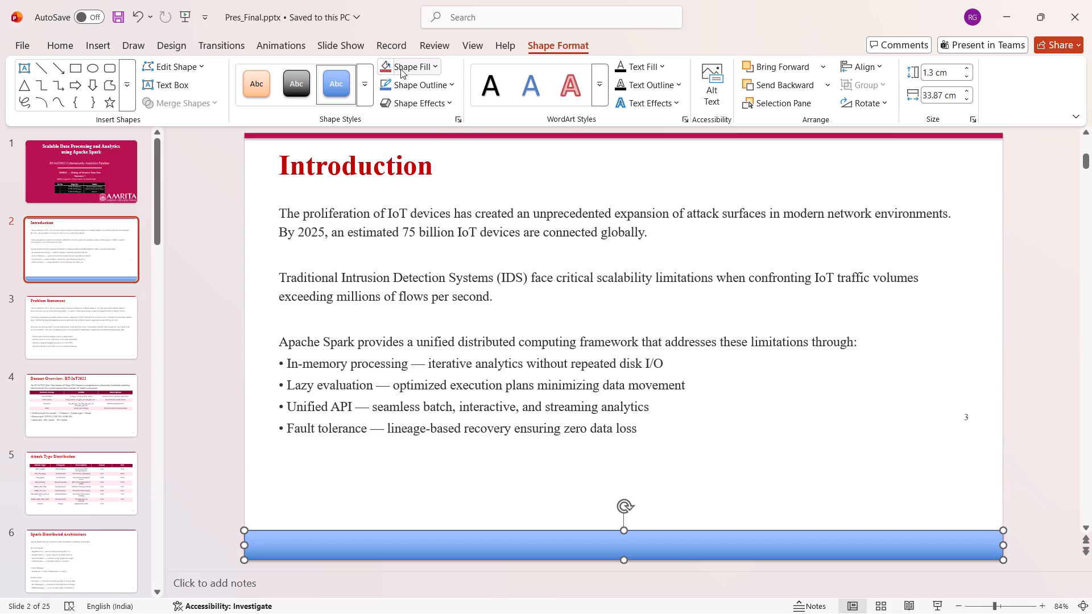
pyautogui.click(403, 69)
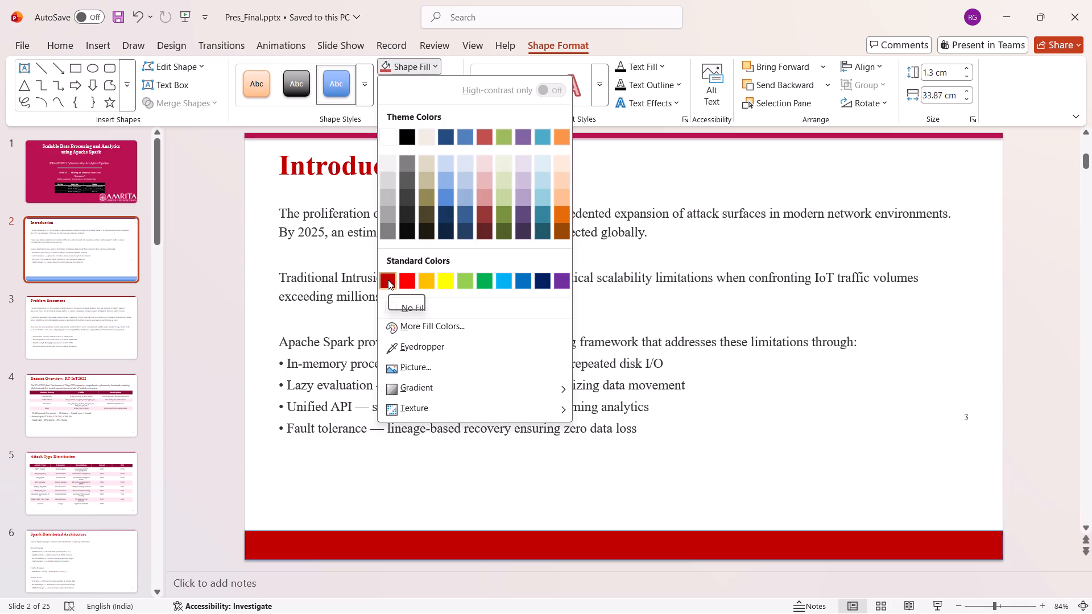
pyautogui.hotkey('alt', 'Tab')
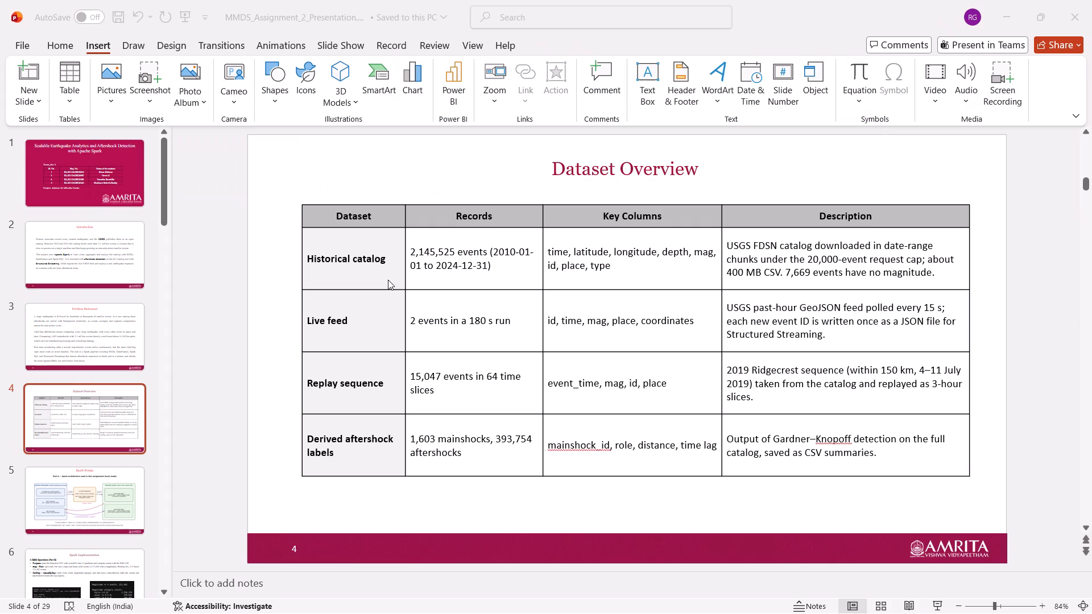
pyautogui.hotkey('alt', 'Tab')
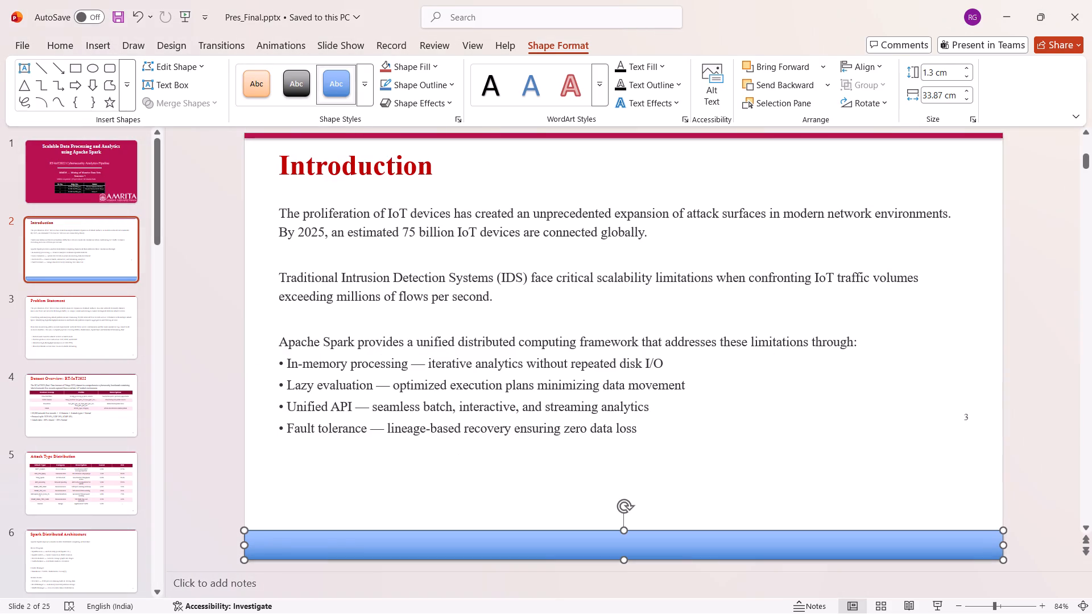
pyautogui.click(436, 60)
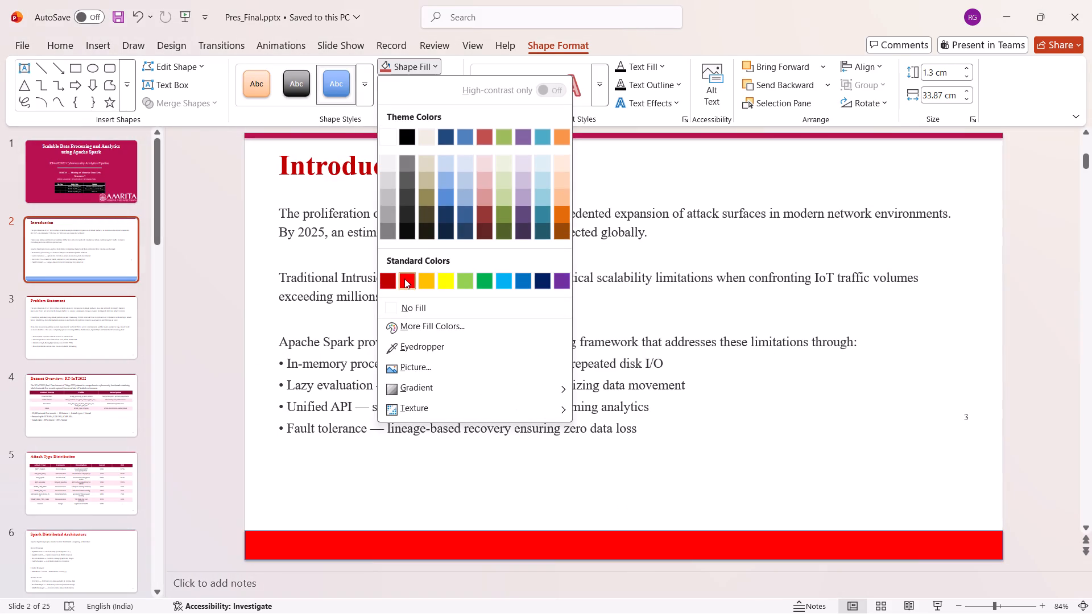
pyautogui.click(431, 344)
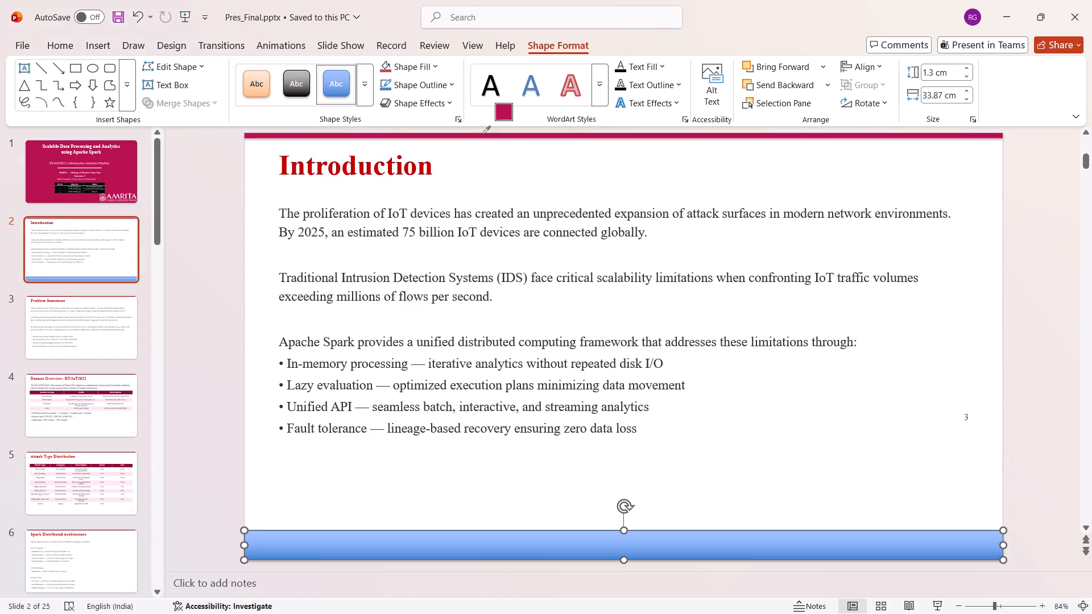
pyautogui.click(482, 135)
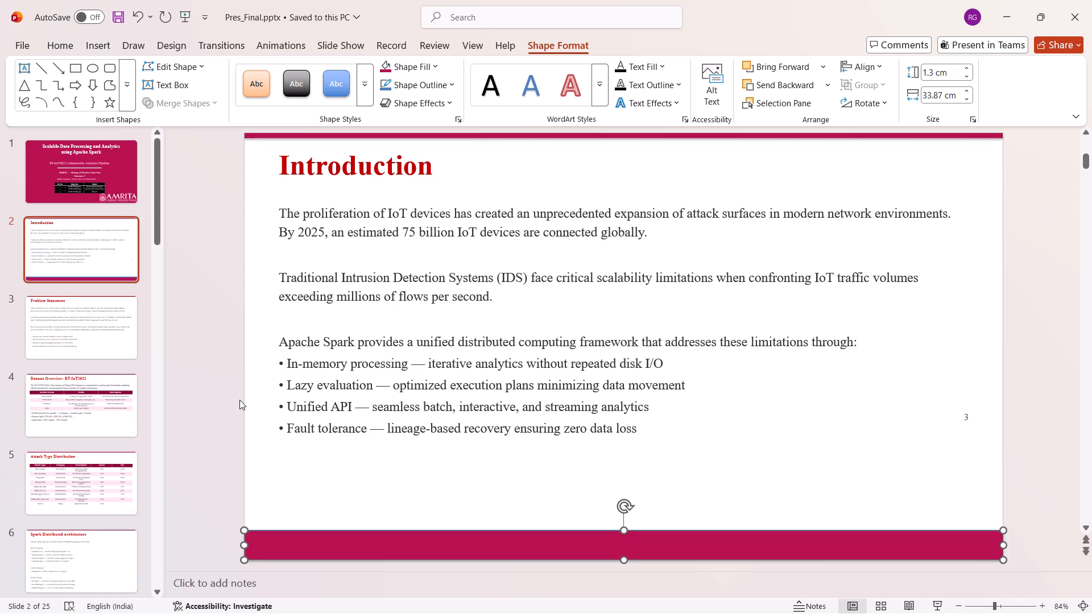
pyautogui.click(218, 399)
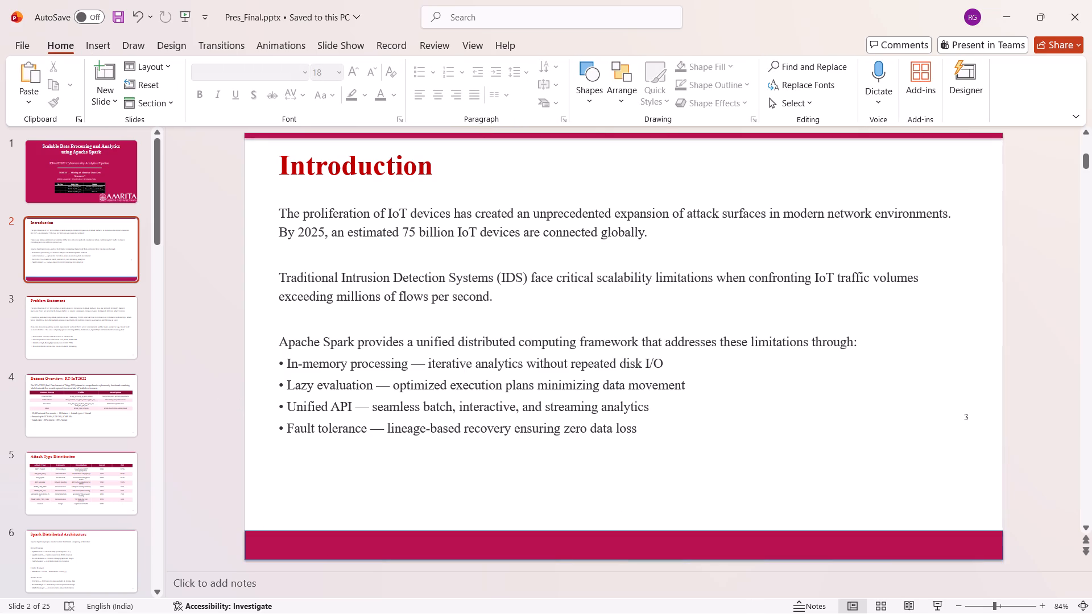
# Paste the Amrita logo onto the Introduction slide, shrink it to about 5.43 cm by 1.2 cm, and place it at the footer band's right end.
pyautogui.press('super+v')
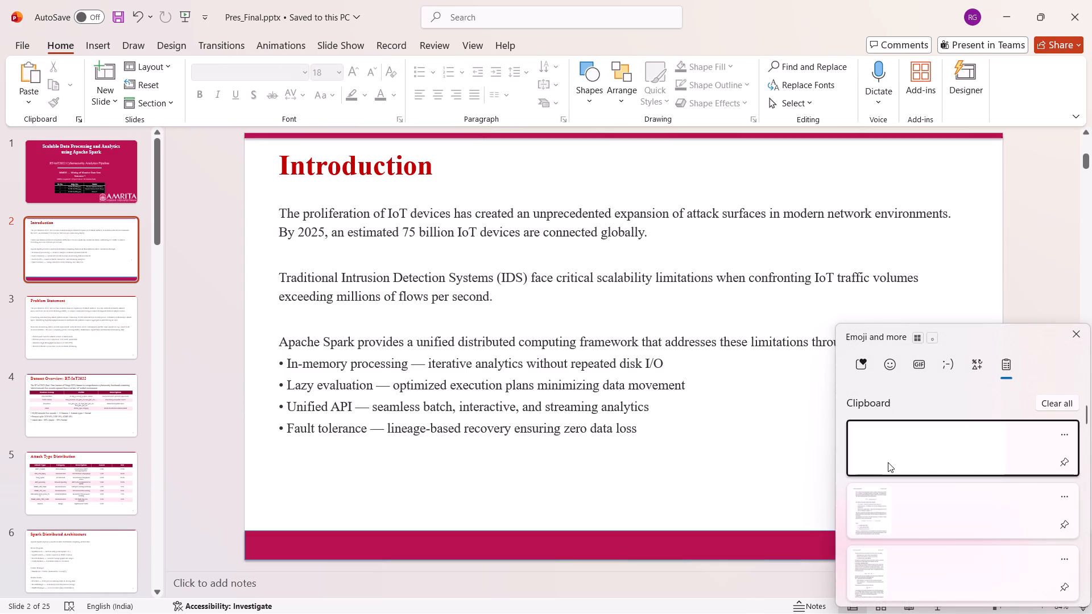
pyautogui.click(887, 458)
pyautogui.hotkey('ctrl', 'v')
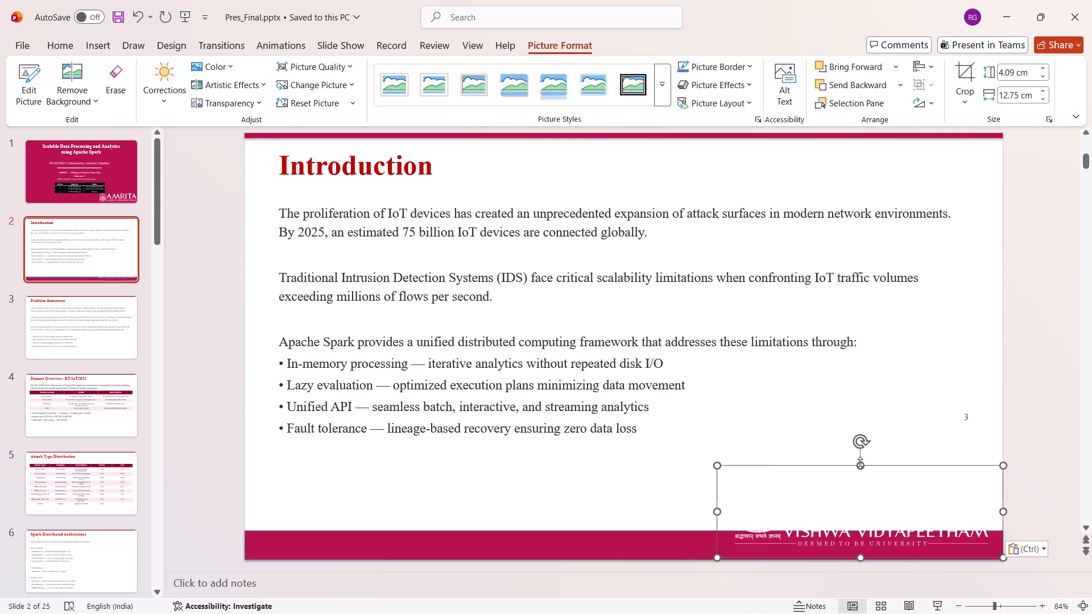
pyautogui.moveTo(860, 463); pyautogui.dragTo(863, 533)
pyautogui.moveTo(1002, 545); pyautogui.dragTo(839, 562)
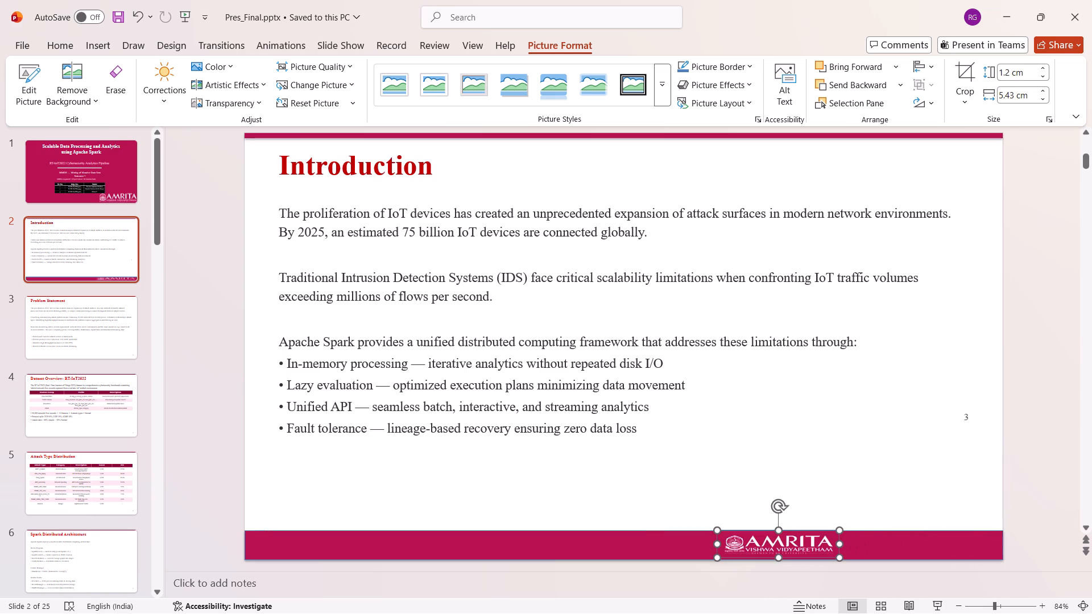
pyautogui.moveTo(774, 545); pyautogui.dragTo(941, 547)
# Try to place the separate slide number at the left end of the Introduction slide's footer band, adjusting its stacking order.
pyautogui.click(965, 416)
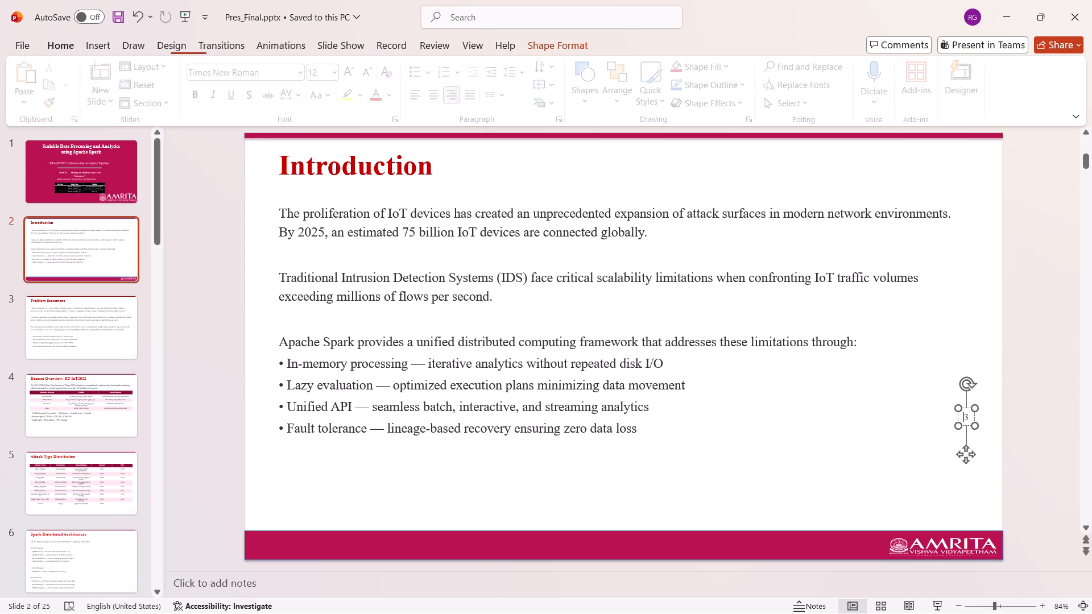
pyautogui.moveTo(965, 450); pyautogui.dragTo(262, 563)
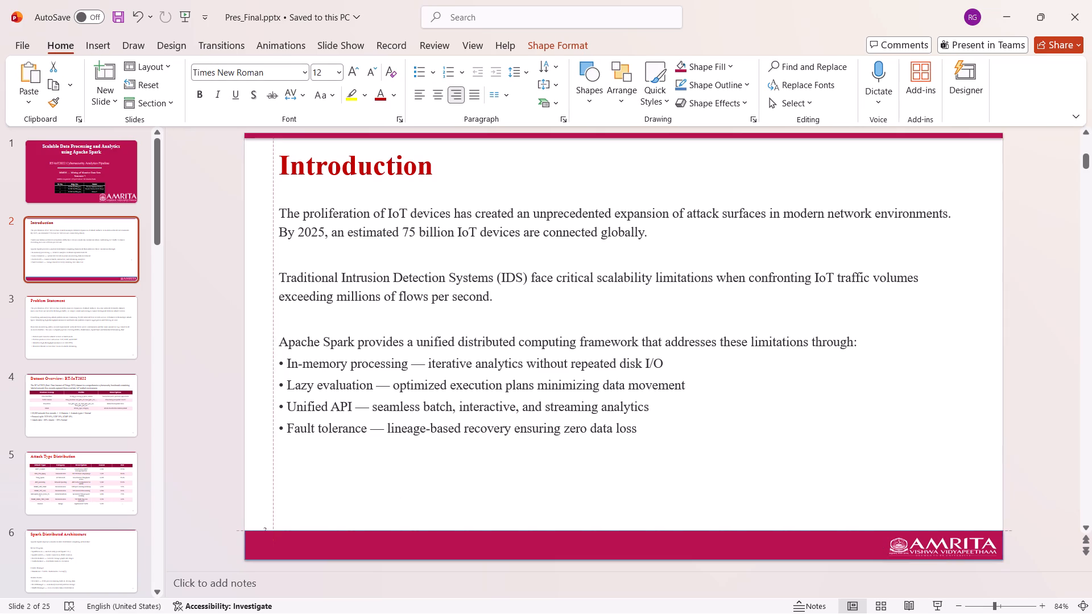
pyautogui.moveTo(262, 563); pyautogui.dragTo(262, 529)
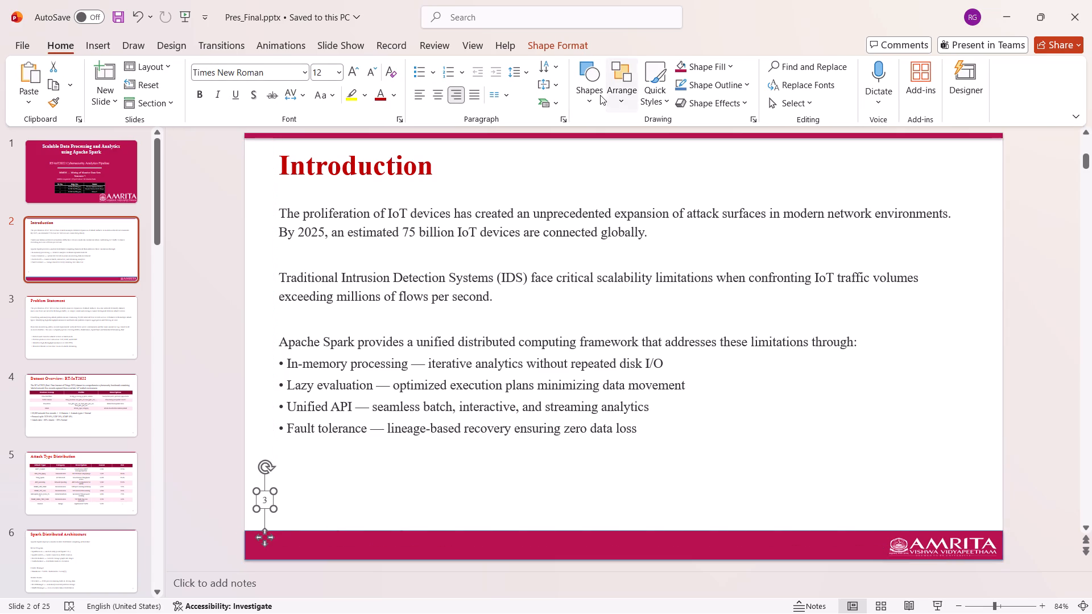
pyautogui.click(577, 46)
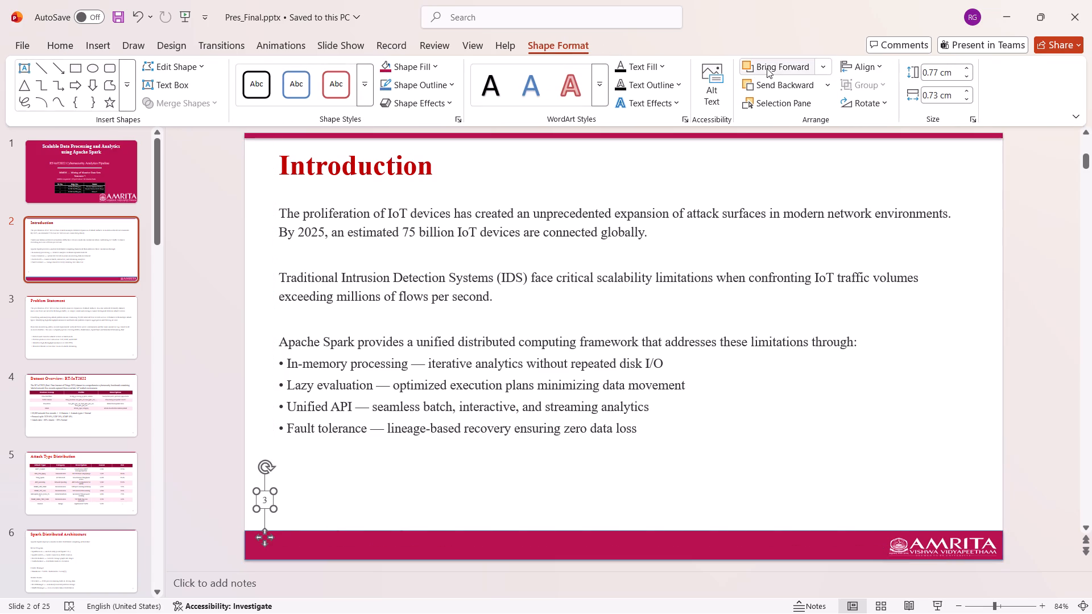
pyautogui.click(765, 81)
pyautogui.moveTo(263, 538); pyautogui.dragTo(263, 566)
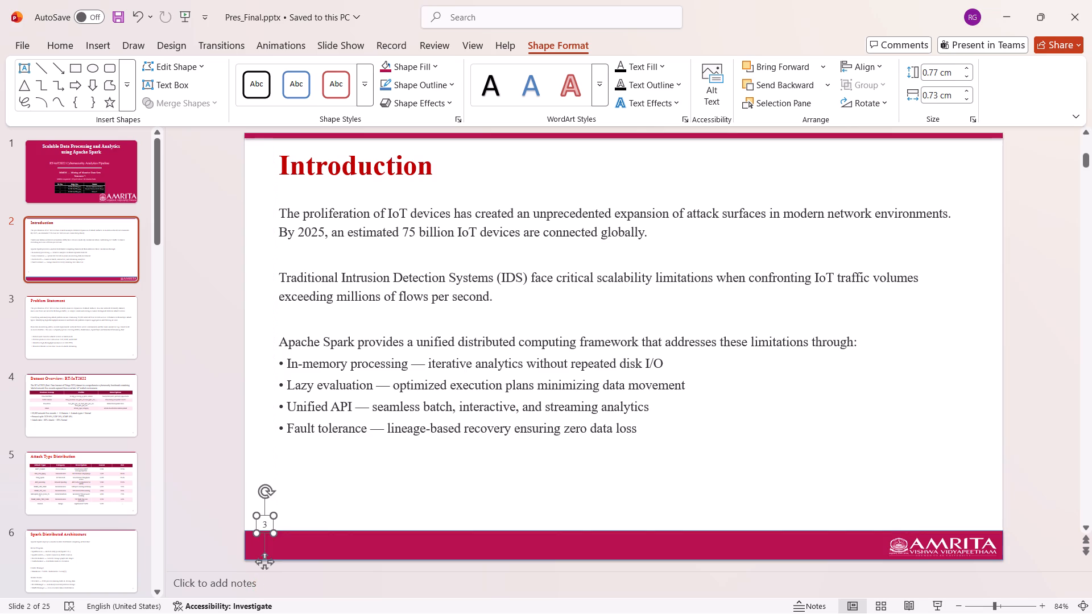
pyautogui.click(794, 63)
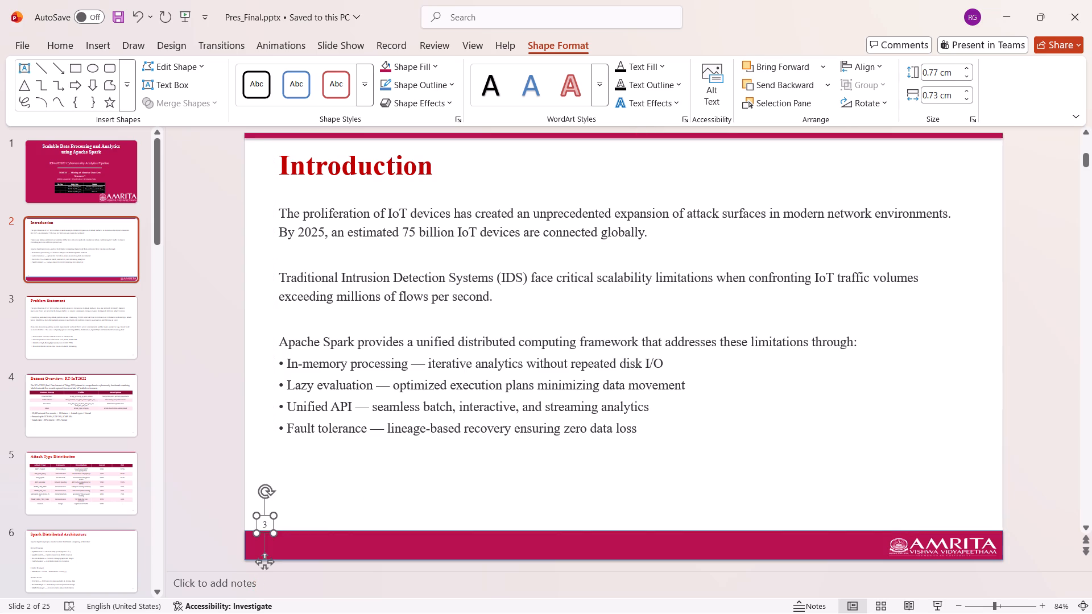
# Move the separate slide number up off the Introduction slide's footer band and delete it.
pyautogui.moveTo(264, 567); pyautogui.dragTo(281, 520)
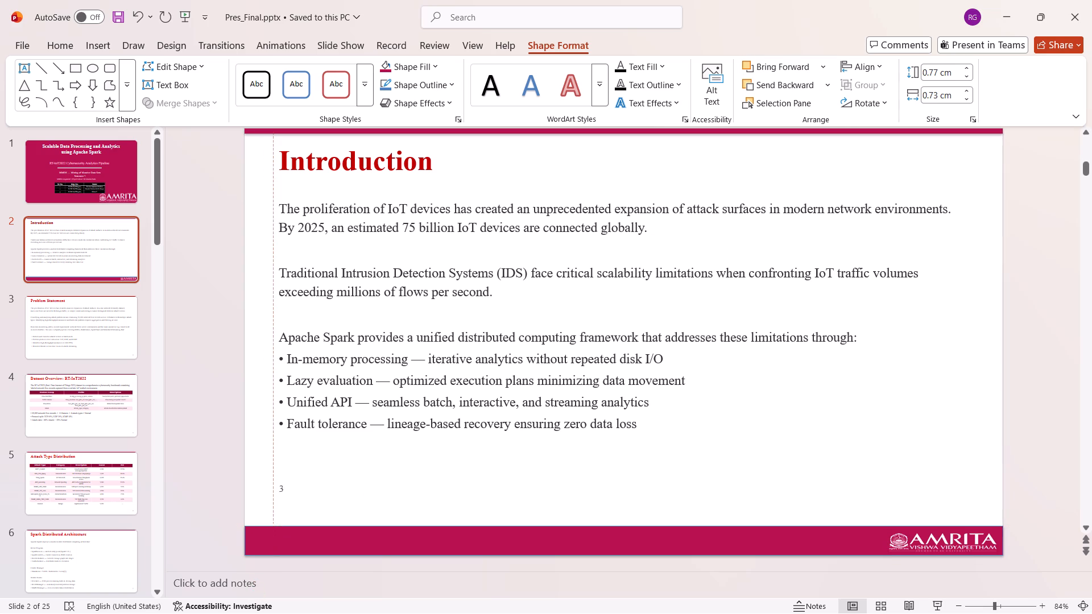
pyautogui.moveTo(281, 520); pyautogui.dragTo(283, 508)
pyautogui.press('Delete')
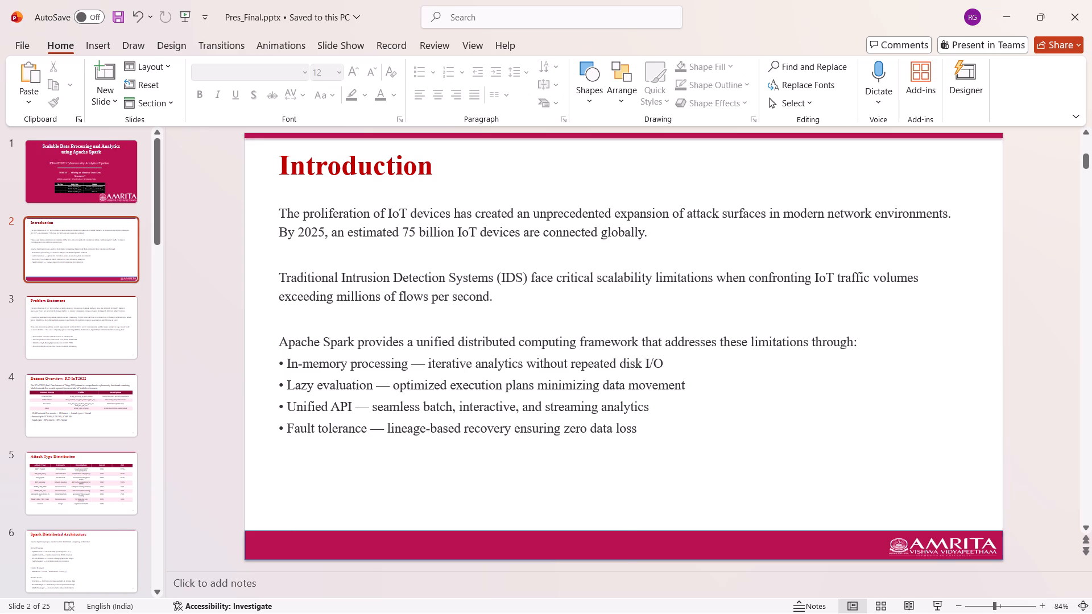
# Enter the number 3 inside the Introduction slide's crimson footer band and left-align it.
pyautogui.doubleClick(272, 545)
pyautogui.press('3')
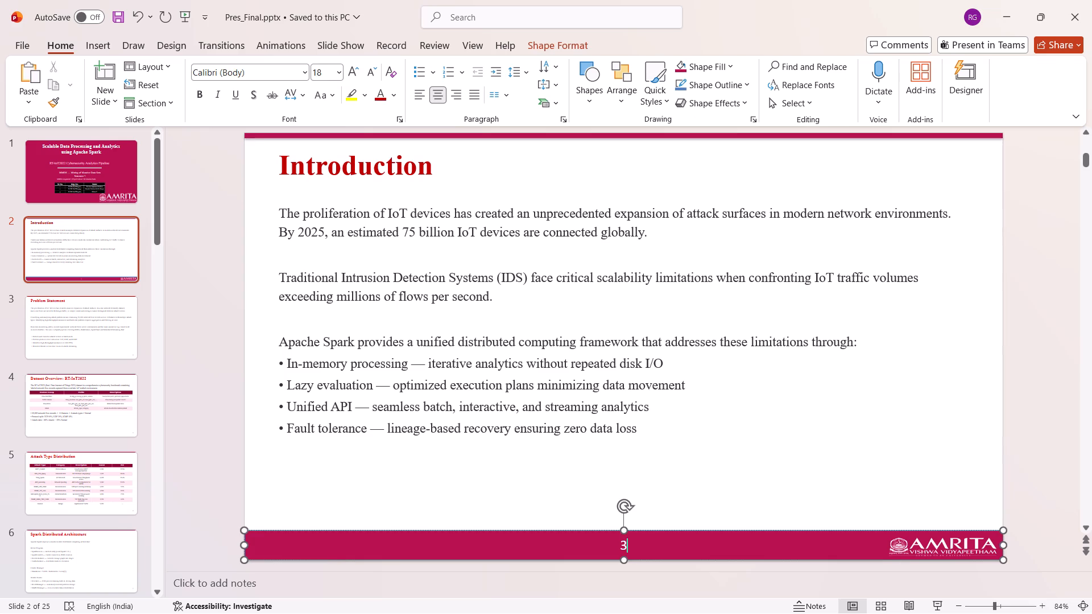
pyautogui.click(414, 95)
pyautogui.click(204, 368)
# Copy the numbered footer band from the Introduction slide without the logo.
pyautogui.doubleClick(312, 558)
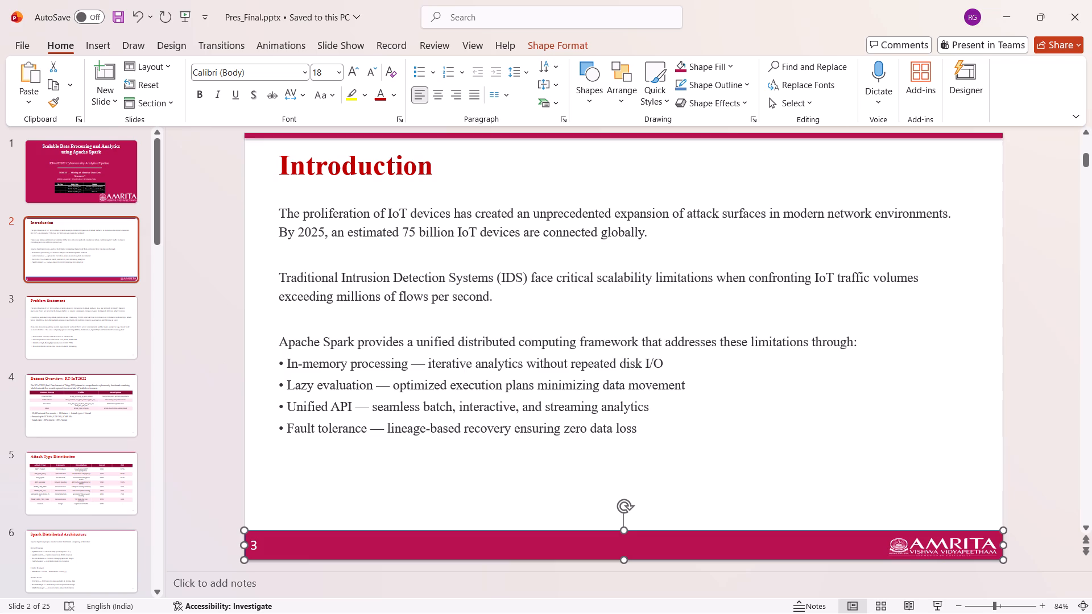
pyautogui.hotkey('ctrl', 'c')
# Delete the empty footer placeholder below the names table on the title slide.
pyautogui.click(111, 172)
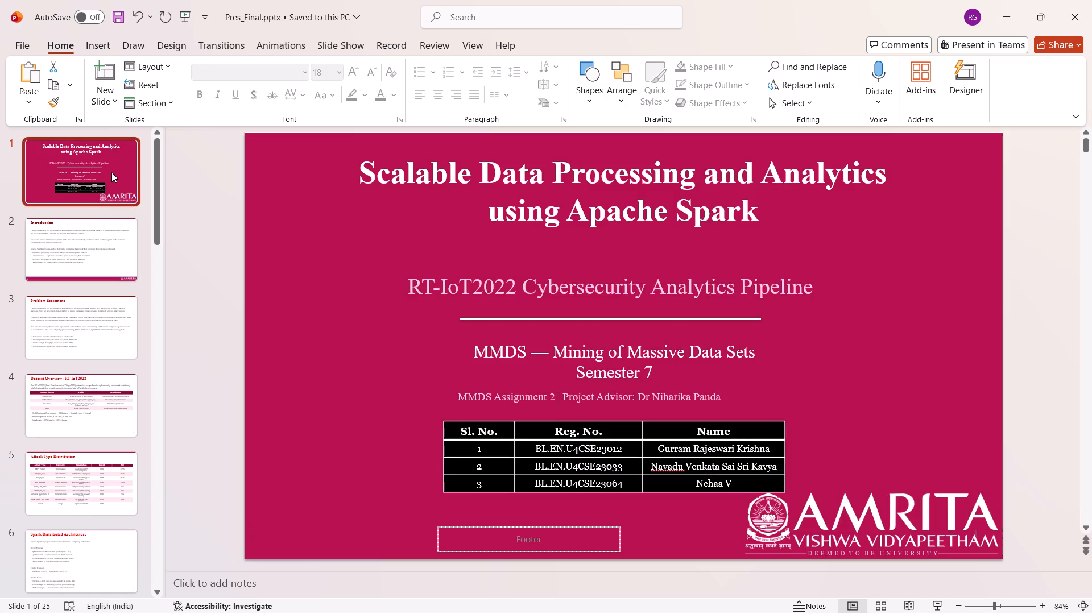
pyautogui.click(524, 529)
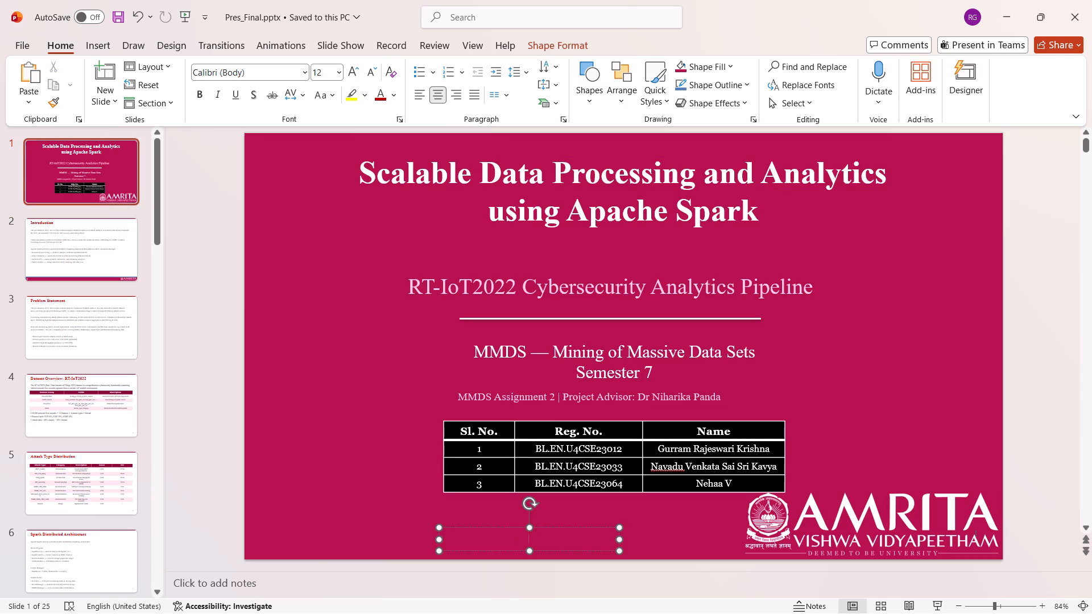
pyautogui.click(510, 528)
pyautogui.press('Delete')
# Recolor the Problem Statement slide's title dark red to match the Introduction title.
pyautogui.click(122, 262)
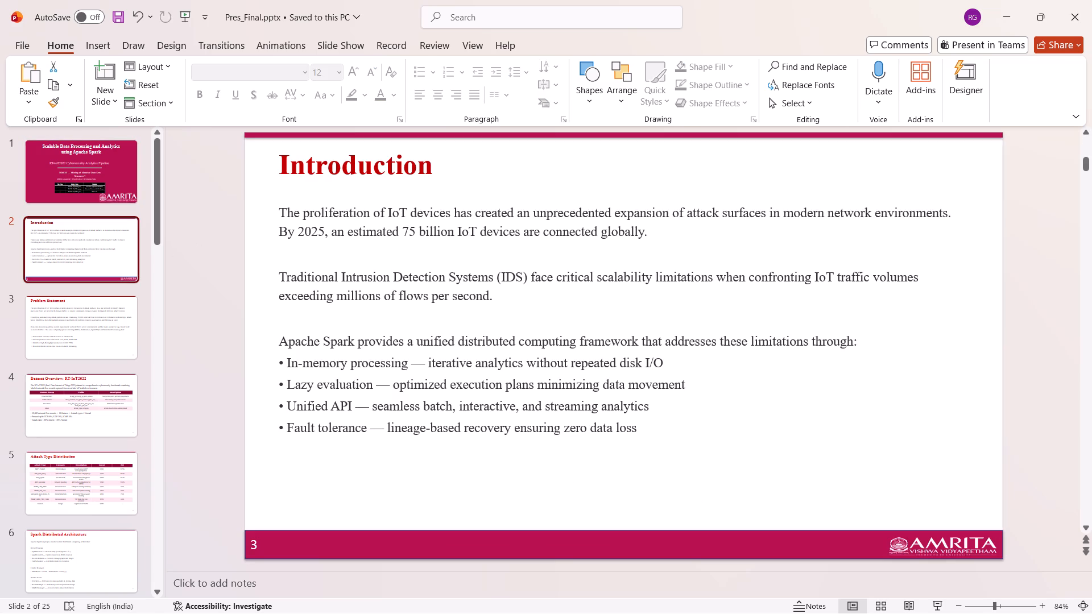
pyautogui.click(104, 330)
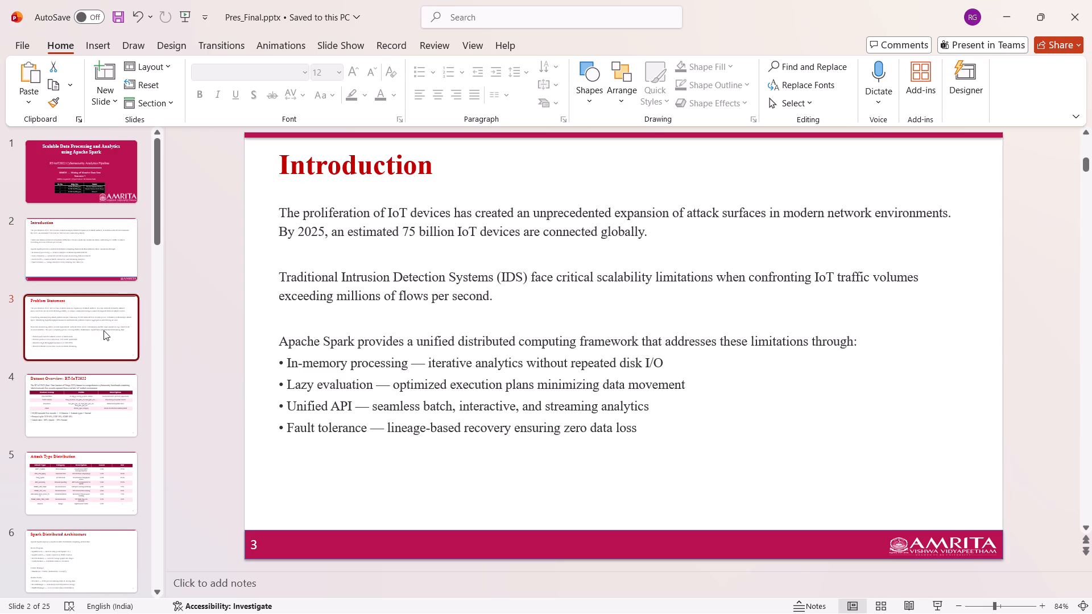
pyautogui.click(383, 170)
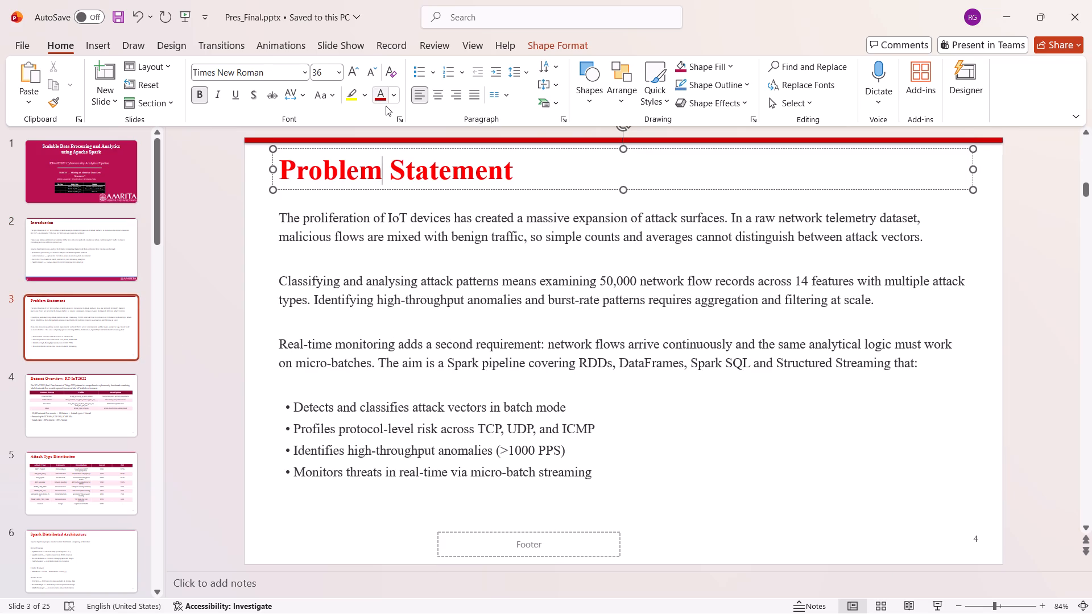
pyautogui.hotkey('ctrl', 'a')
pyautogui.click(381, 97)
pyautogui.click(218, 340)
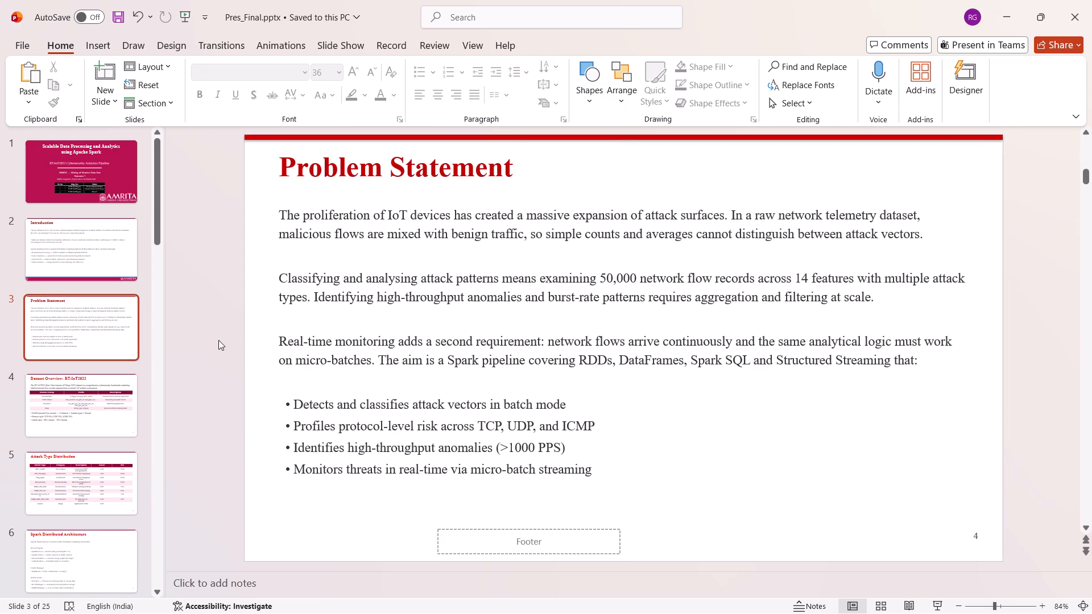
# Delete the empty footer placeholder from the Problem Statement slide.
pyautogui.click(449, 529)
pyautogui.press('Delete')
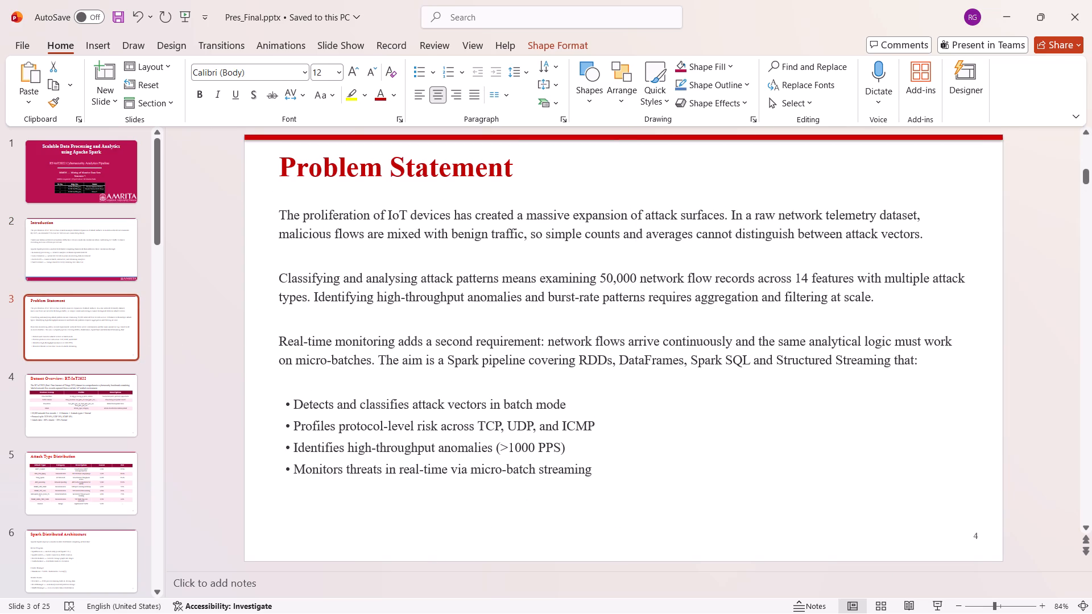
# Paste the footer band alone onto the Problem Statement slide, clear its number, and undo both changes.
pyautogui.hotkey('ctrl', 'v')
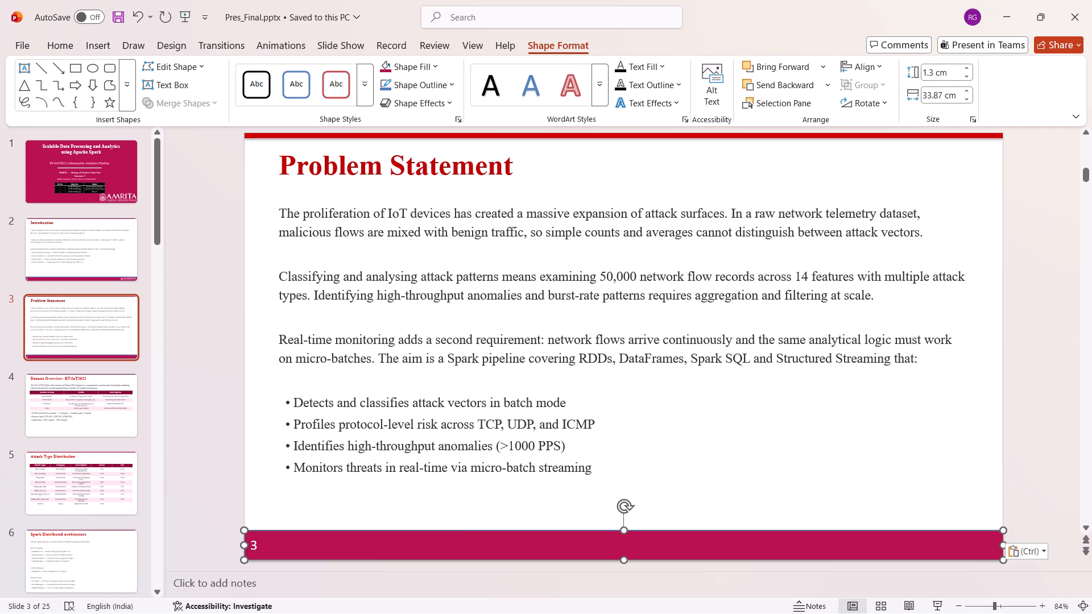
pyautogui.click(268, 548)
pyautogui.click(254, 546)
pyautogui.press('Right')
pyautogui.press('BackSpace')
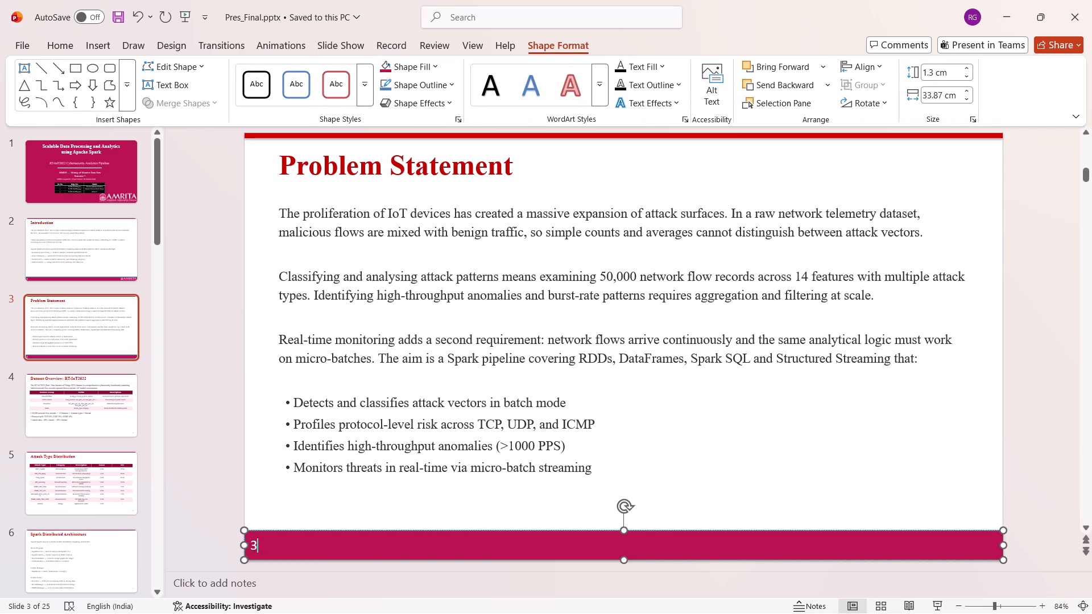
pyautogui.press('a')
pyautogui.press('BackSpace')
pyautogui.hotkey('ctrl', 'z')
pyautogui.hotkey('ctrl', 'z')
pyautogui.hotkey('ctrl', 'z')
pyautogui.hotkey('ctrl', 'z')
# Copy the footer band together with the Amrita logo from the Introduction slide and paste both onto the Problem Statement slide.
pyautogui.click(112, 249)
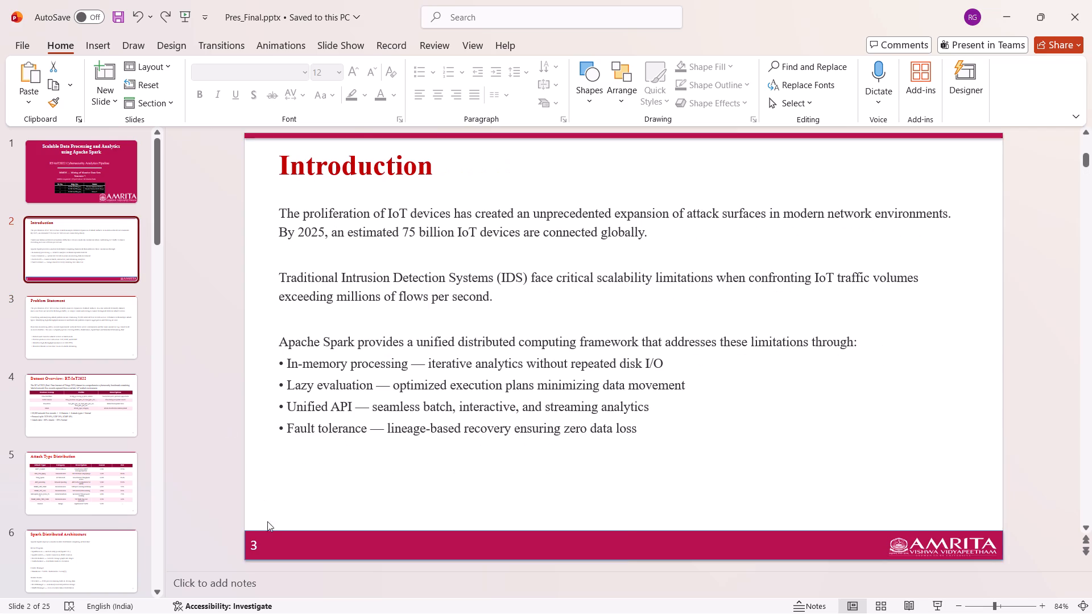
pyautogui.keyDown('ctrl'); pyautogui.click(270, 526); pyautogui.keyUp('ctrl')
pyautogui.keyDown('ctrl'); pyautogui.click(910, 534); pyautogui.keyUp('ctrl')
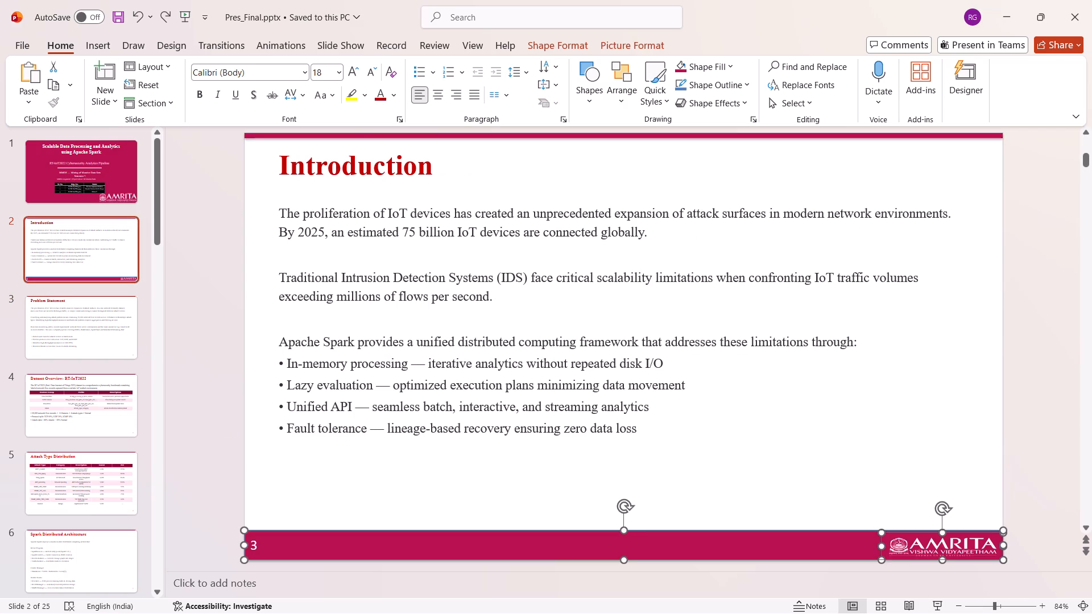
pyautogui.hotkey('ctrl', 'c')
pyautogui.click(101, 318)
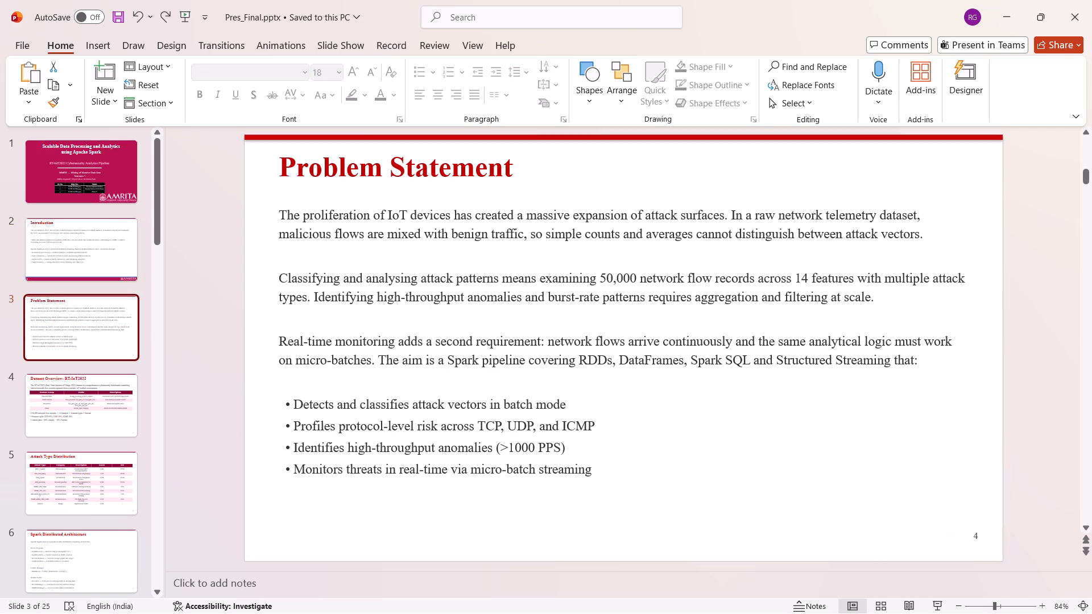
pyautogui.hotkey('ctrl', 'v')
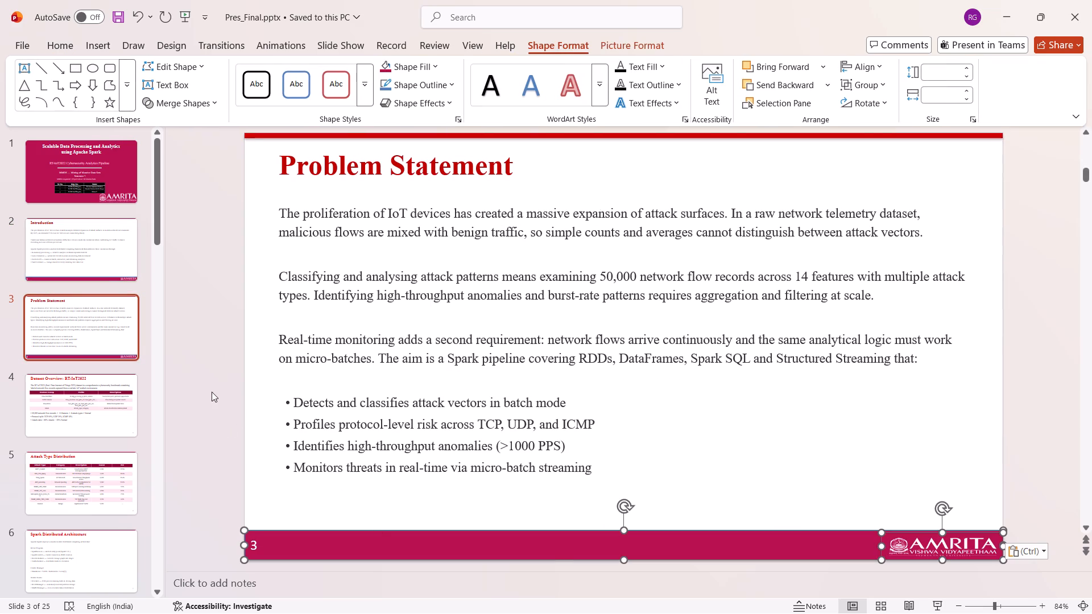
# Change the number in the Introduction slide's footer band to 2.
pyautogui.click(104, 263)
pyautogui.click(259, 546)
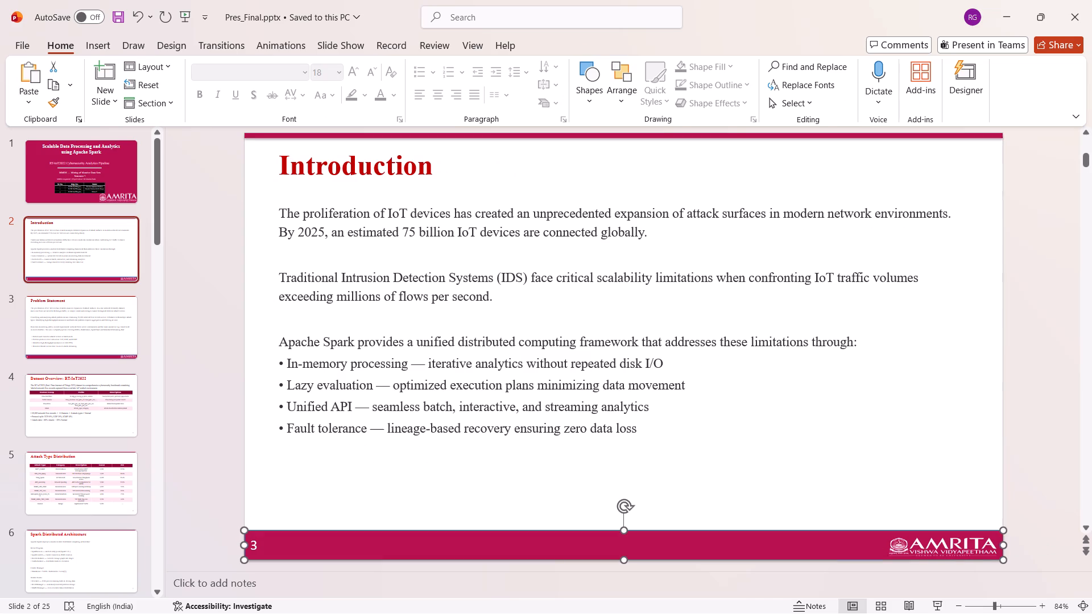
pyautogui.click(254, 546)
pyautogui.press('BackSpace')
pyautogui.press('2')
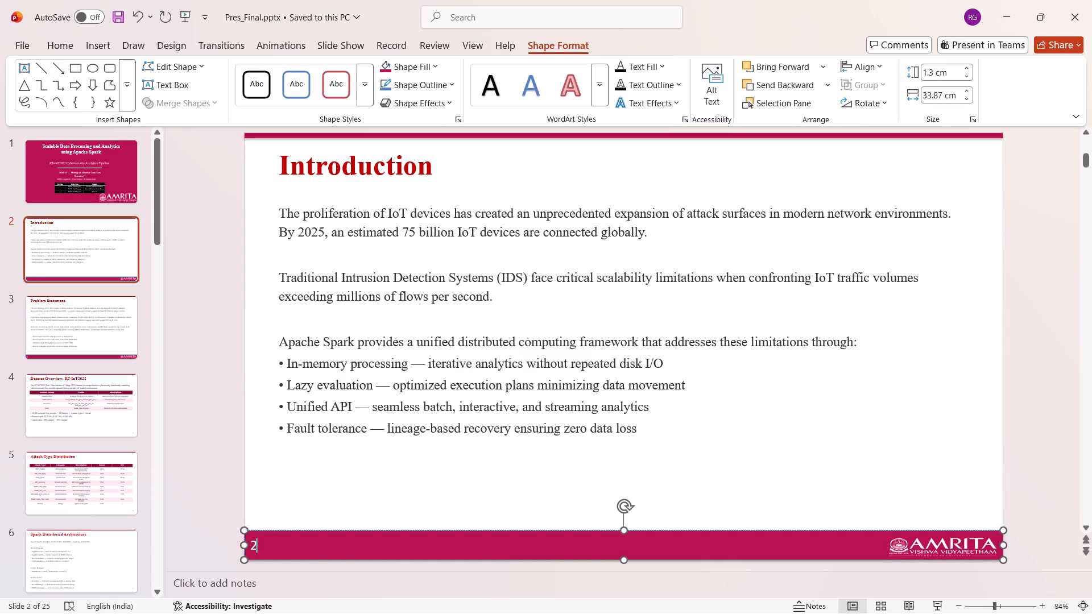
# Delete the old slide number from the bottom right corner of the Dataset Overview: RT-IoT2022 slide.
pyautogui.click(125, 316)
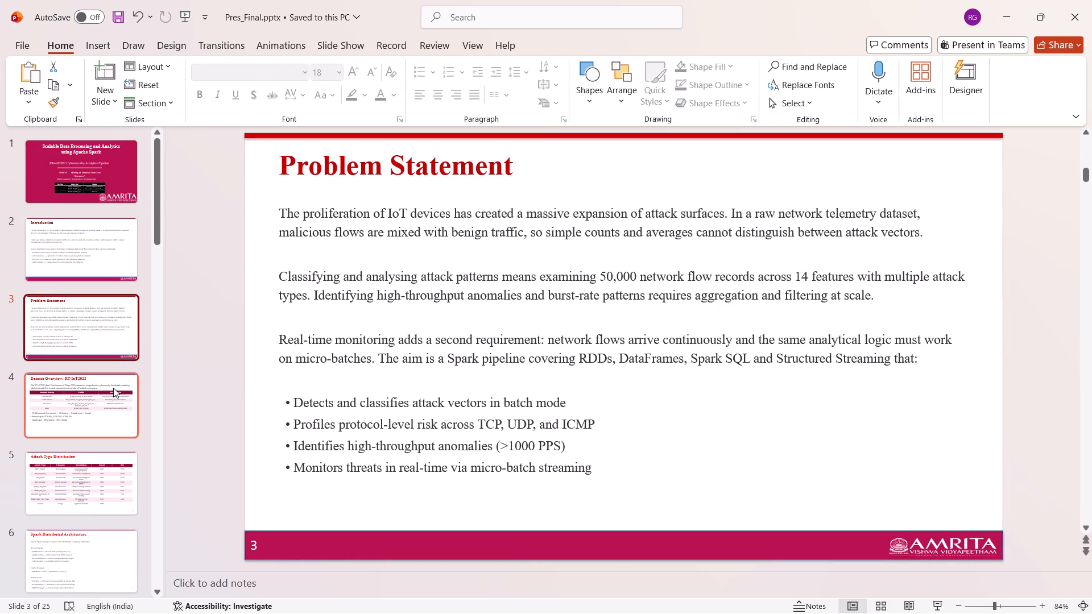
pyautogui.click(113, 388)
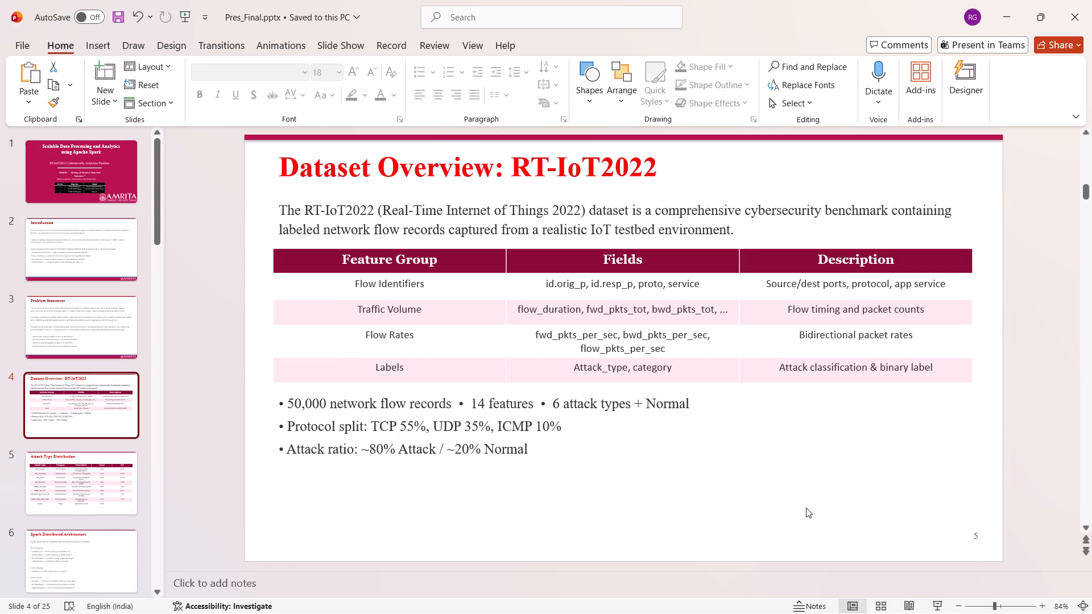
pyautogui.click(985, 534)
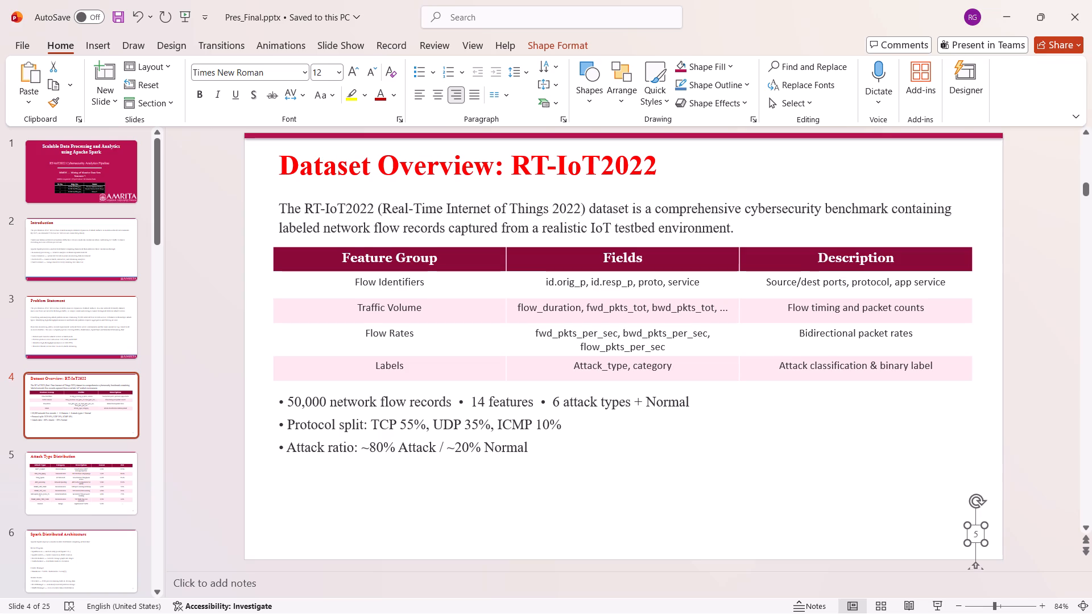
pyautogui.click(973, 525)
pyautogui.press('Delete')
# Paste the copied footer band and Amrita logo onto the Dataset Overview slide and set the band's number to 4.
pyautogui.hotkey('ctrl', 'v')
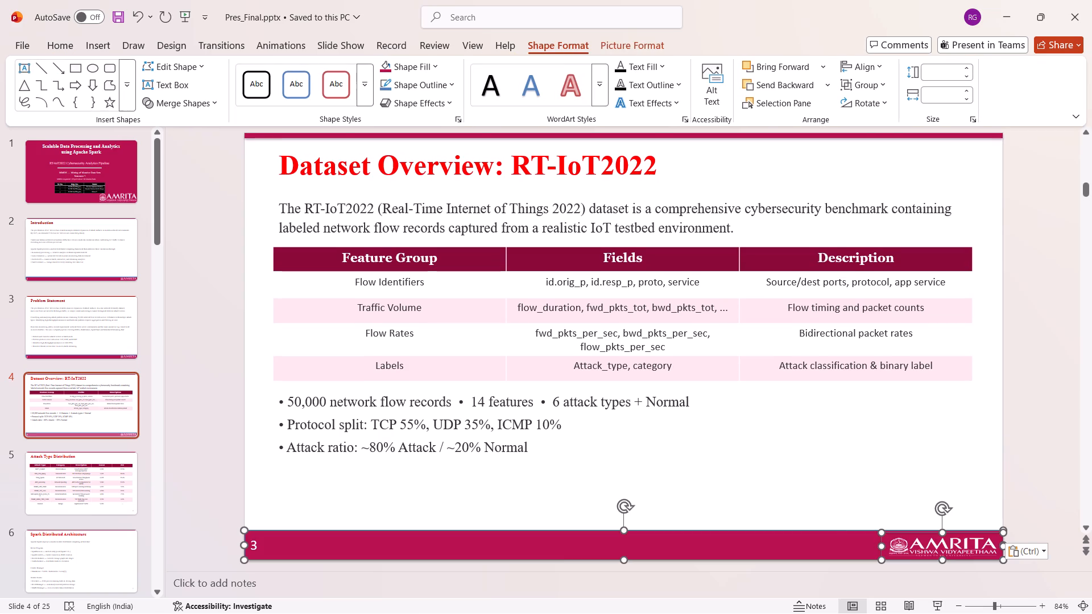
pyautogui.click(256, 545)
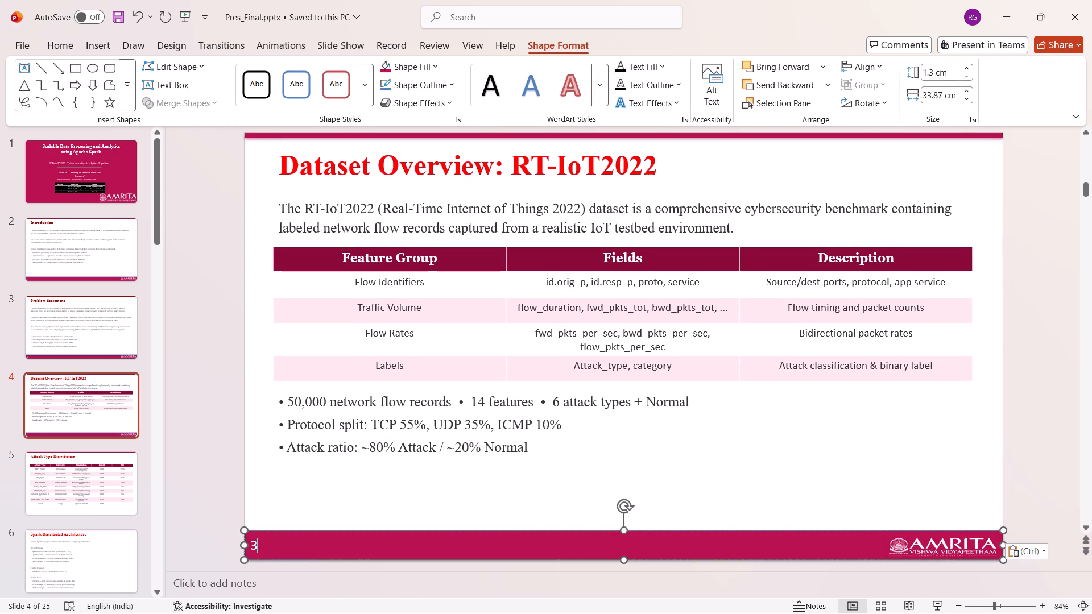
pyautogui.press('BackSpace')
pyautogui.press('4')
pyautogui.click(171, 400)
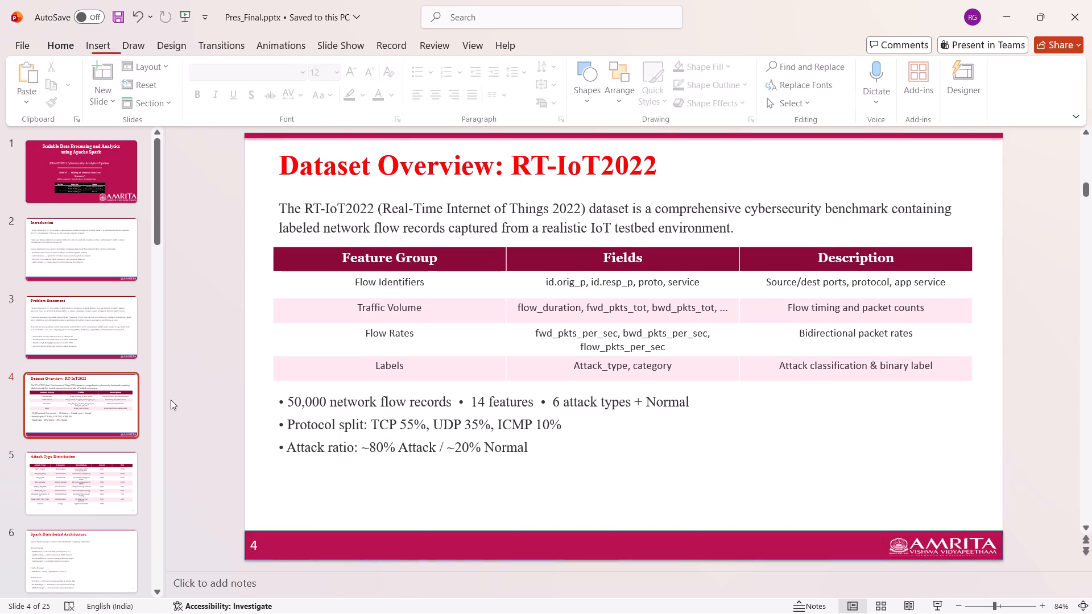
# Delete the empty footer placeholder and the old slide number from the Attack Type Distribution slide.
pyautogui.click(107, 448)
pyautogui.click(98, 464)
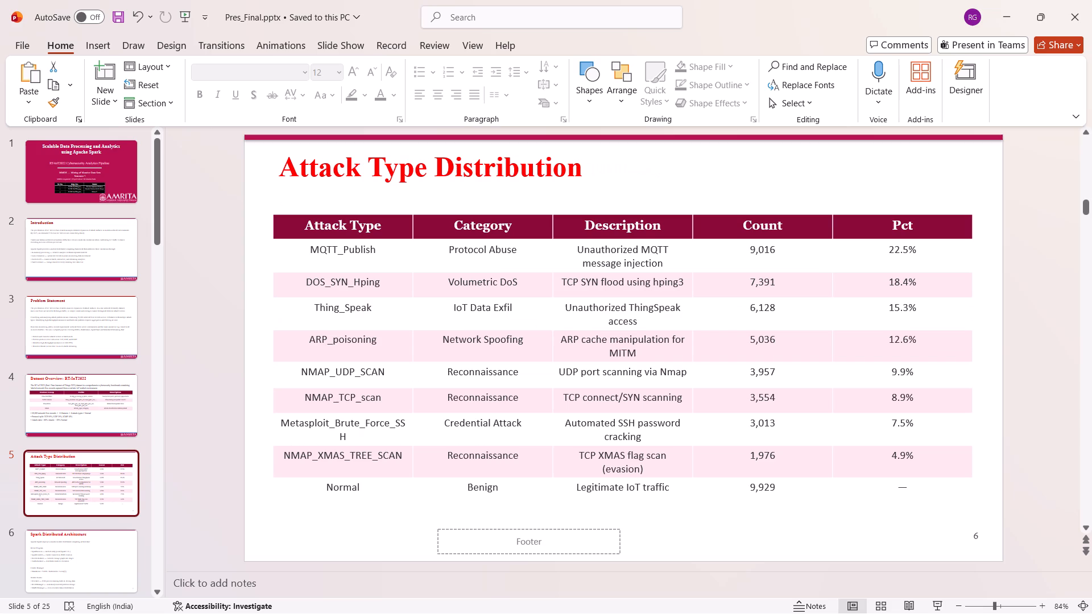
pyautogui.click(470, 527)
pyautogui.press('Delete')
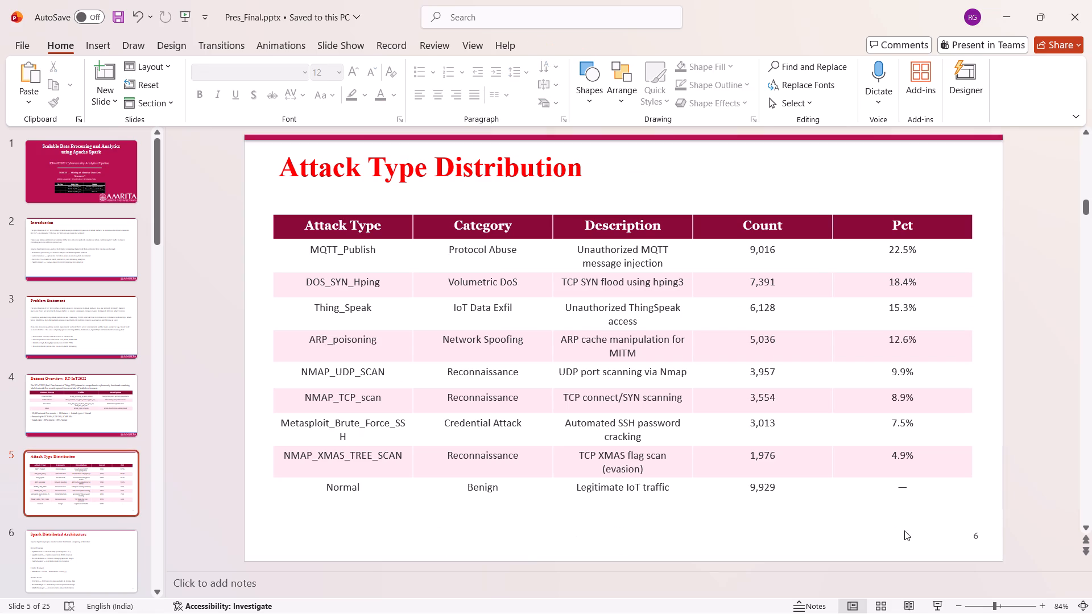
pyautogui.click(978, 535)
pyautogui.press('Delete')
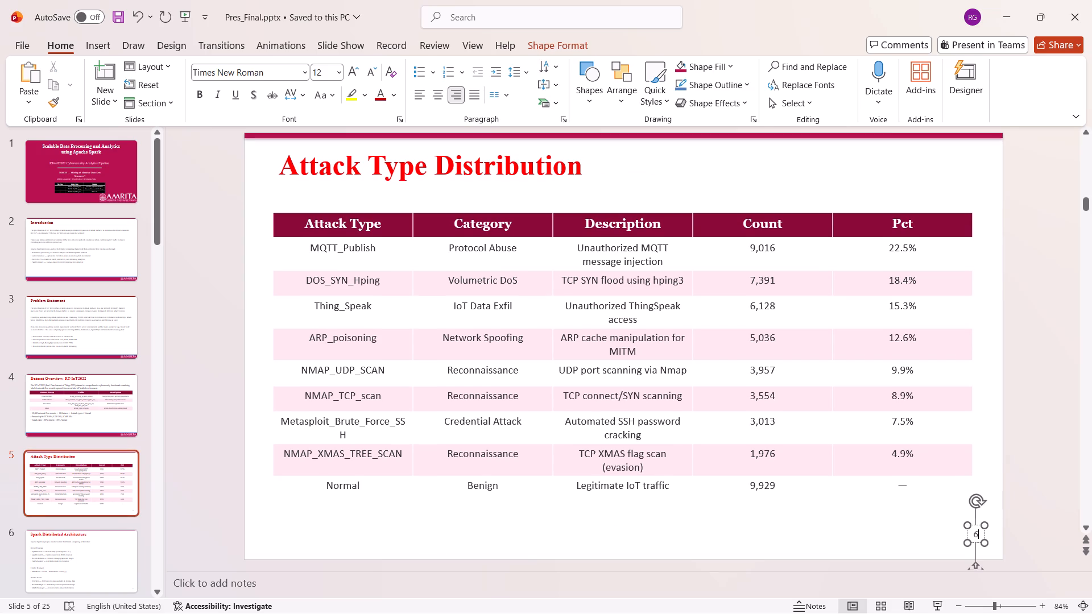
pyautogui.click(973, 529)
pyautogui.press('Delete')
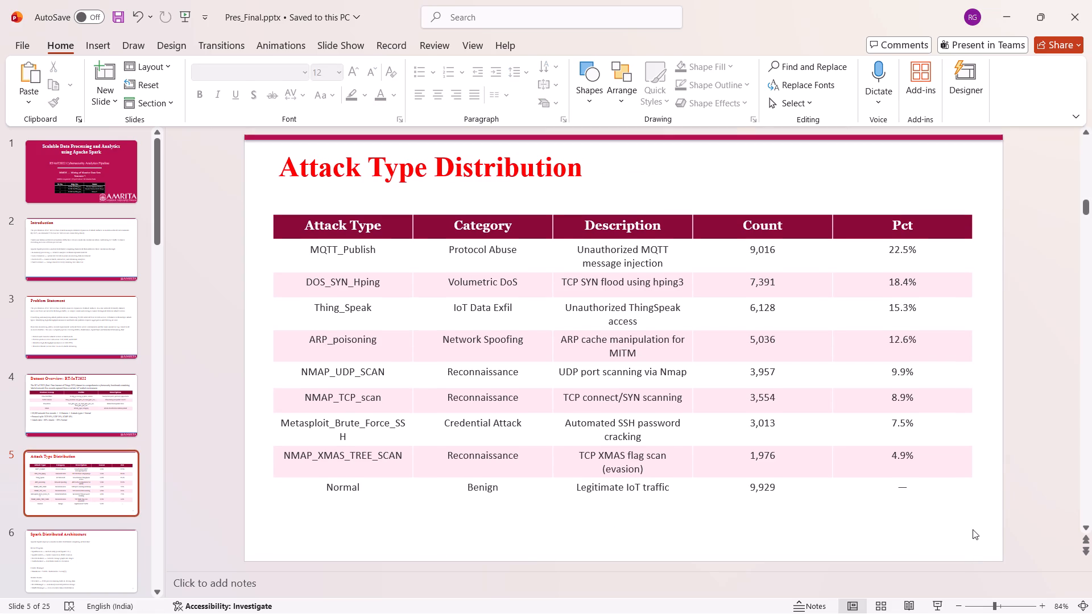
# Paste the copied footer band and Amrita logo onto the Attack Type Distribution slide and set the band's number to 5.
pyautogui.hotkey('ctrl', 'v')
pyautogui.click(268, 549)
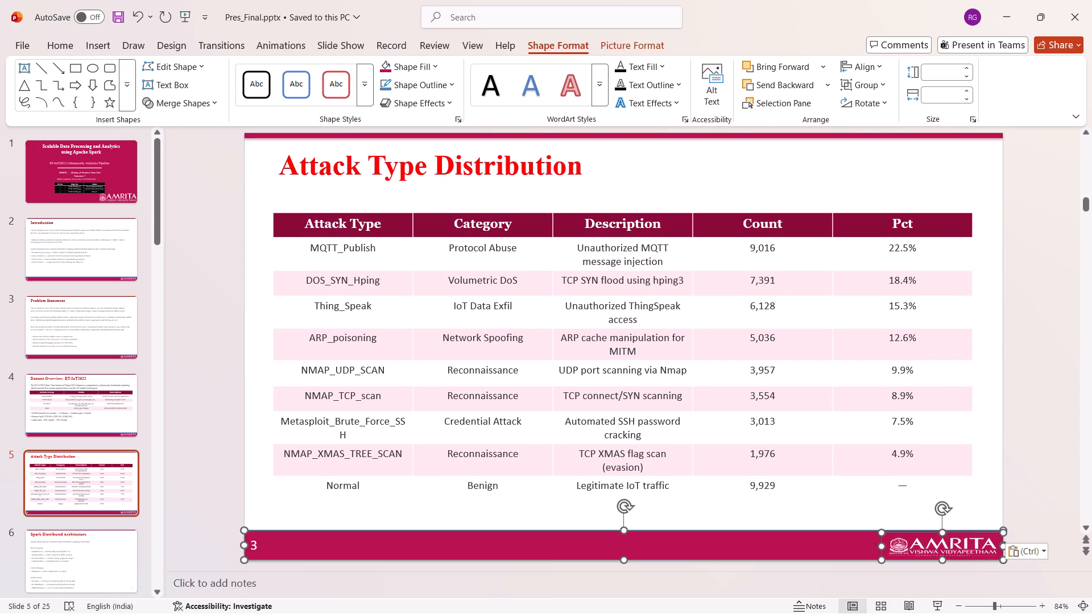
pyautogui.click(255, 546)
pyautogui.press('BackSpace')
pyautogui.press('5')
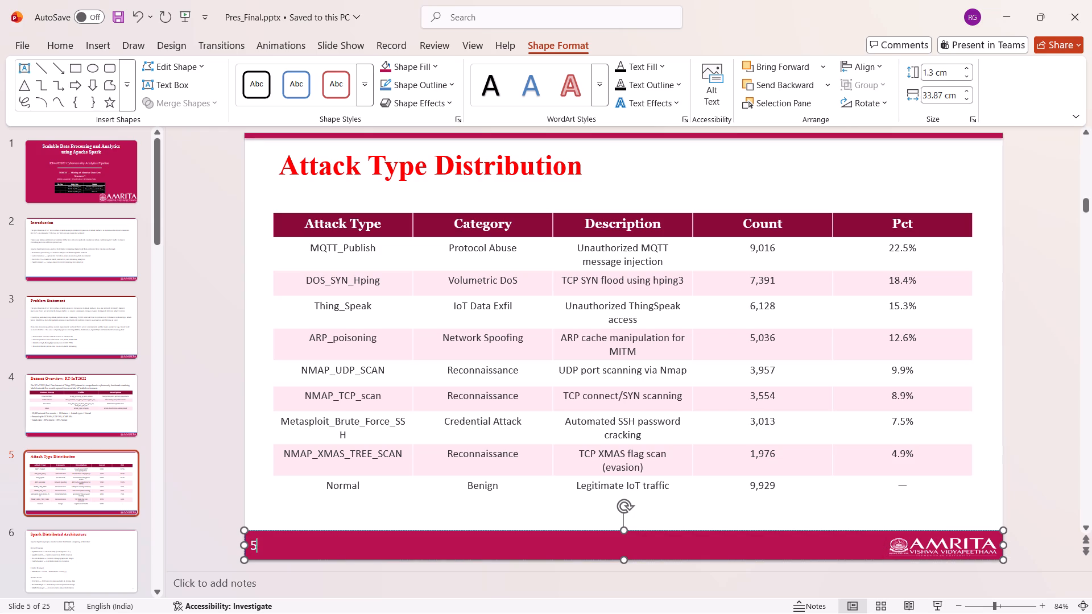
pyautogui.click(191, 482)
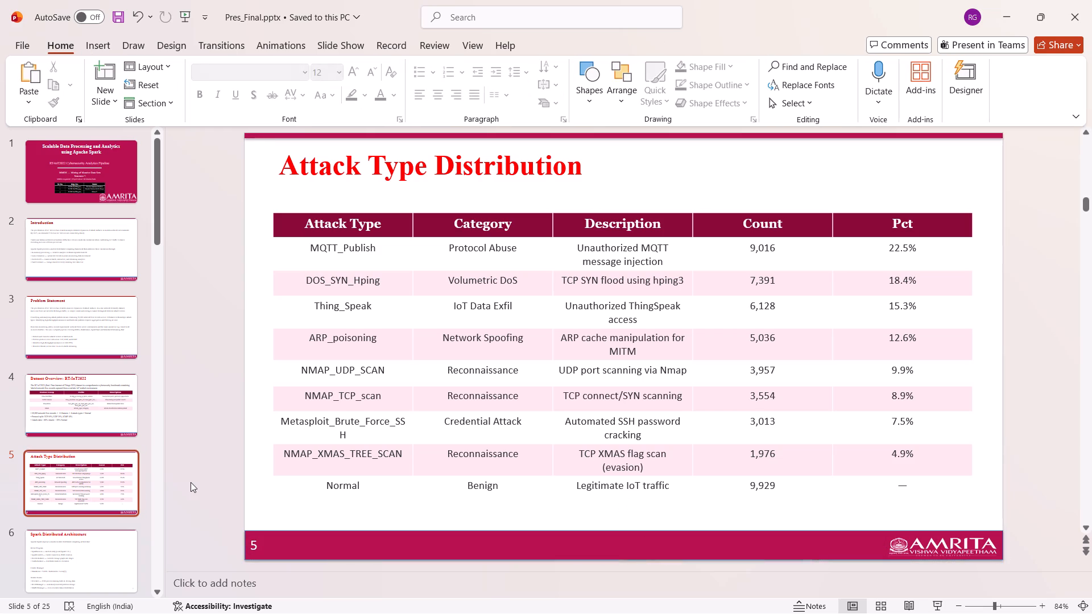
# Delete the empty footer placeholder from the Spark Distributed Architecture slide.
pyautogui.click(89, 564)
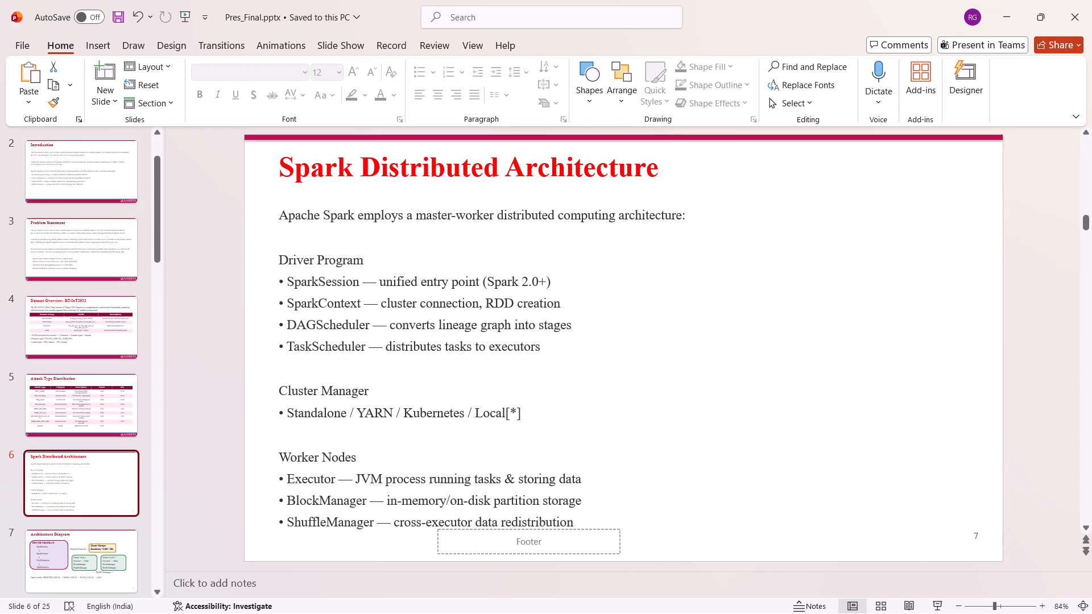
pyautogui.click(581, 528)
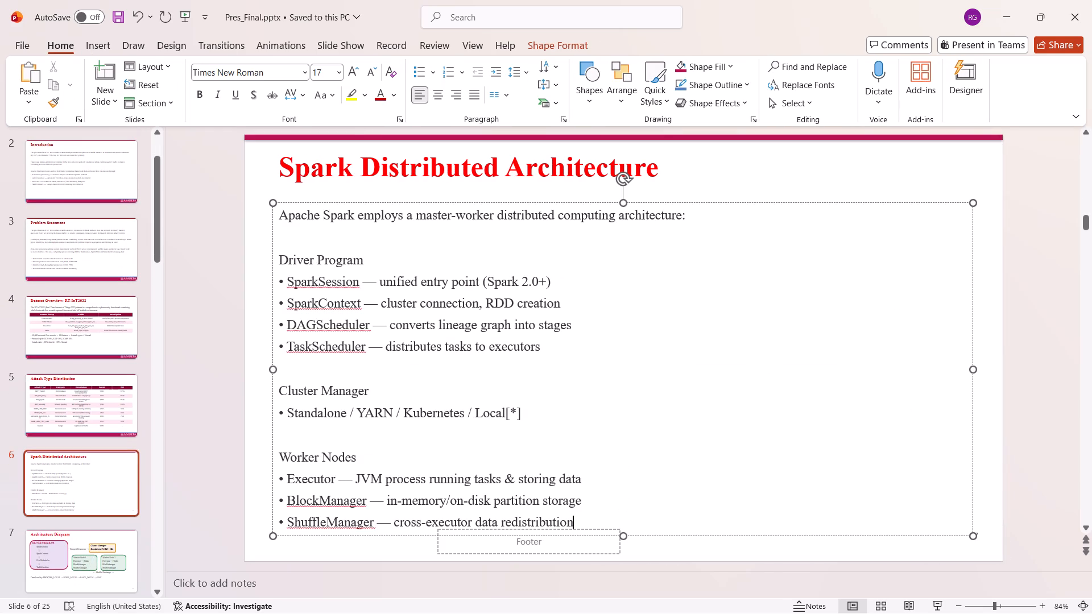
pyautogui.click(592, 551)
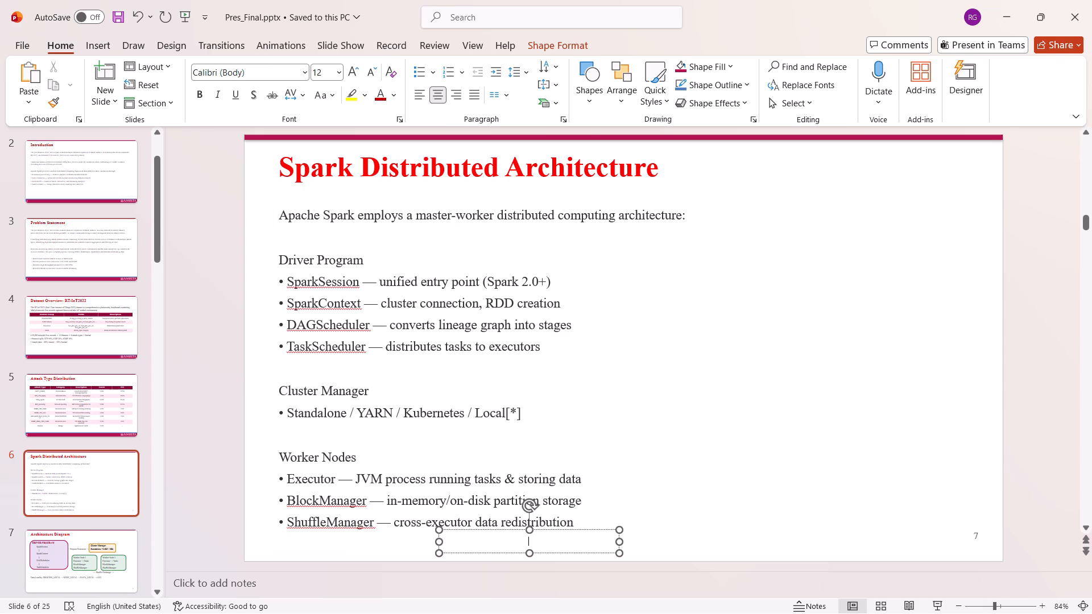
pyautogui.press('Delete')
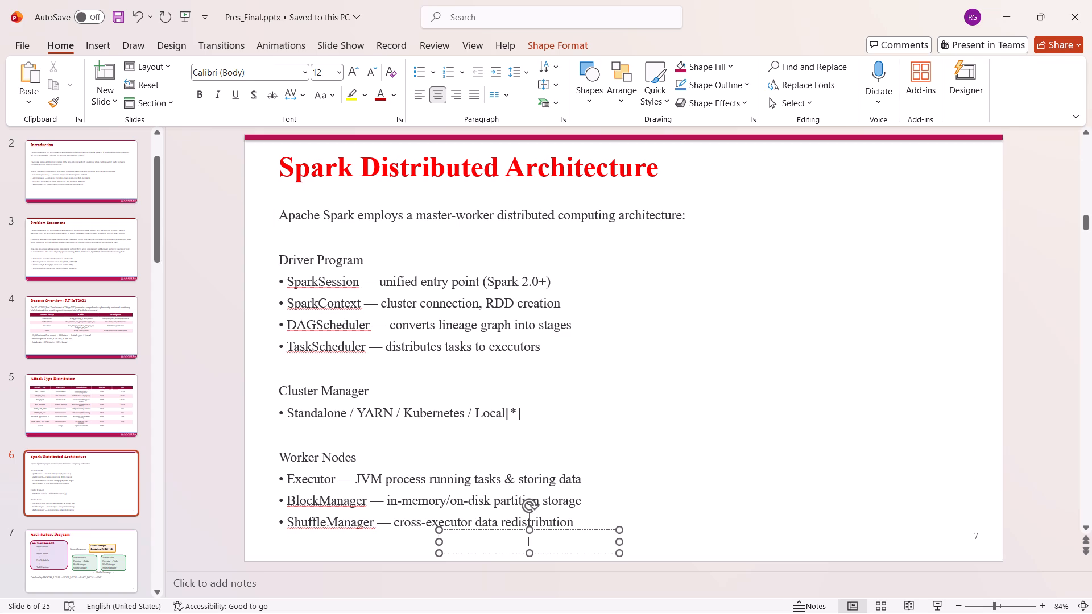
pyautogui.click(577, 530)
pyautogui.press('Delete')
# Shrink the blank line above Worker Nodes by reducing its font size to make room at the slide's bottom.
pyautogui.click(313, 431)
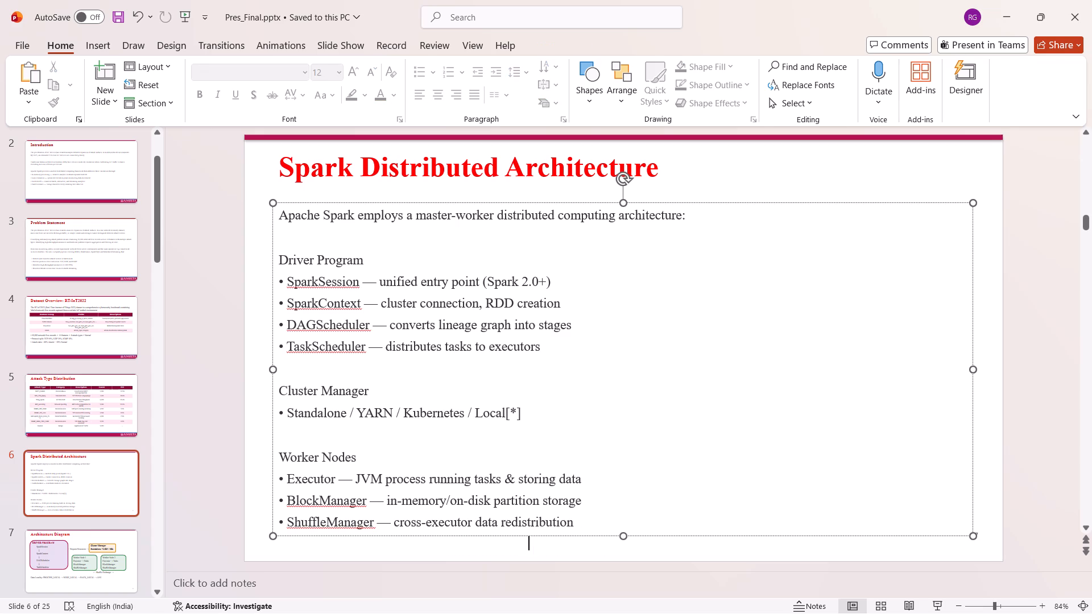
pyautogui.press('BackSpace')
pyautogui.press('Return')
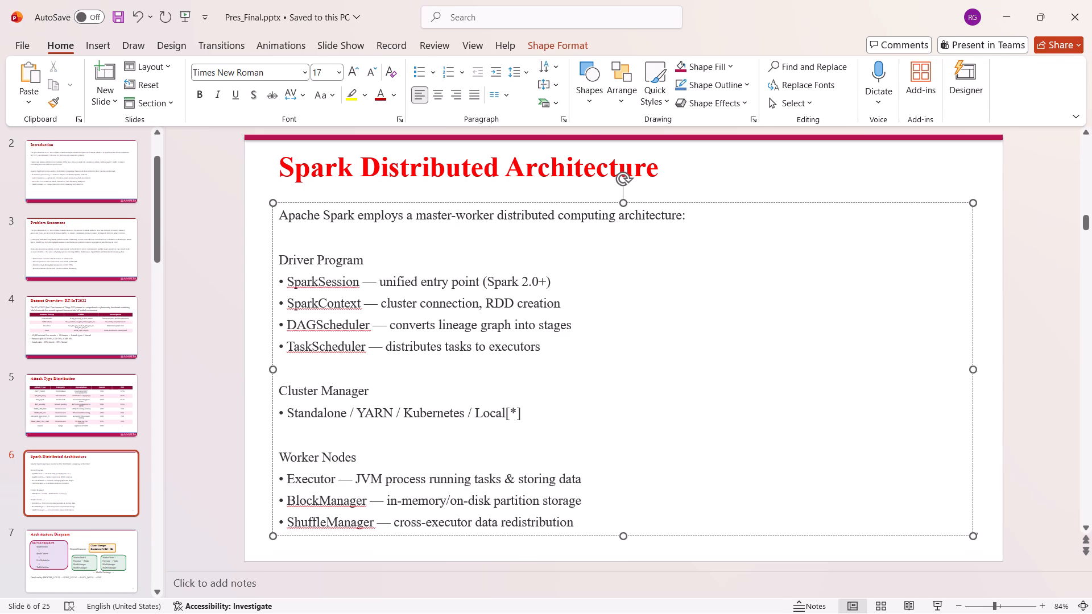
pyautogui.click(375, 81)
pyautogui.click(374, 77)
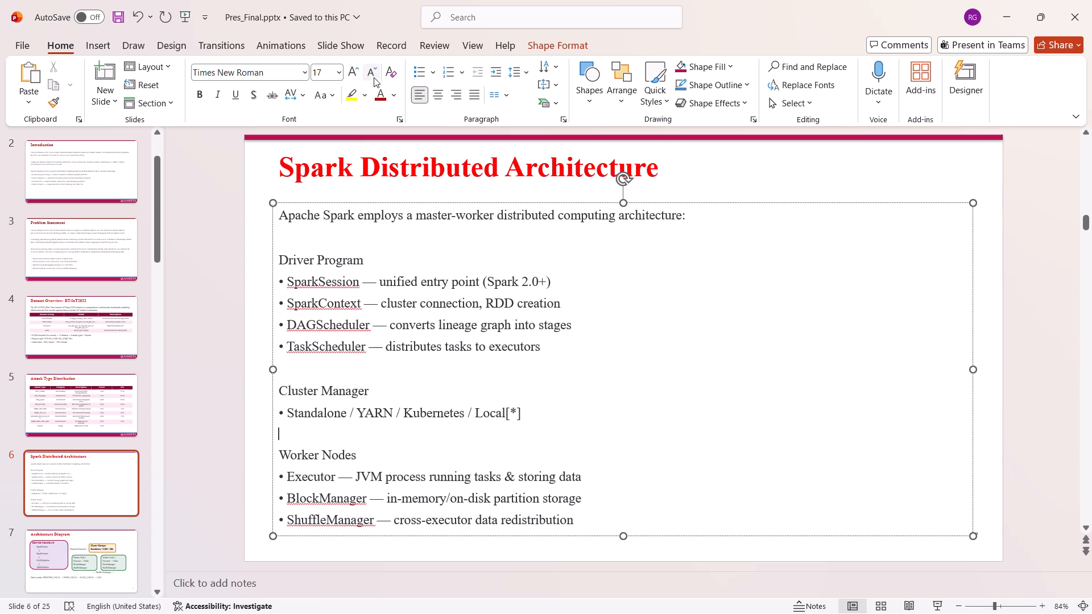
pyautogui.tripleClick(374, 77)
pyautogui.tripleClick(374, 77)
pyautogui.tripleClick(374, 77)
pyautogui.tripleClick(374, 77)
pyautogui.doubleClick(292, 434)
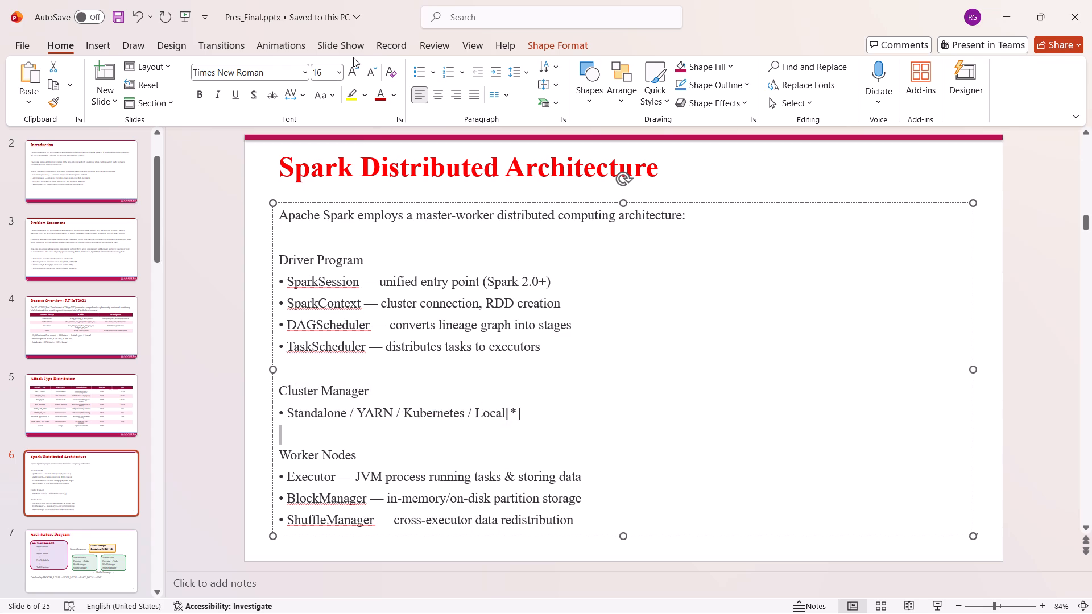
pyautogui.tripleClick(370, 72)
pyautogui.click(370, 72)
# Reduce the font size of the blank line above Cluster Manager to 8.
pyautogui.doubleClick(287, 373)
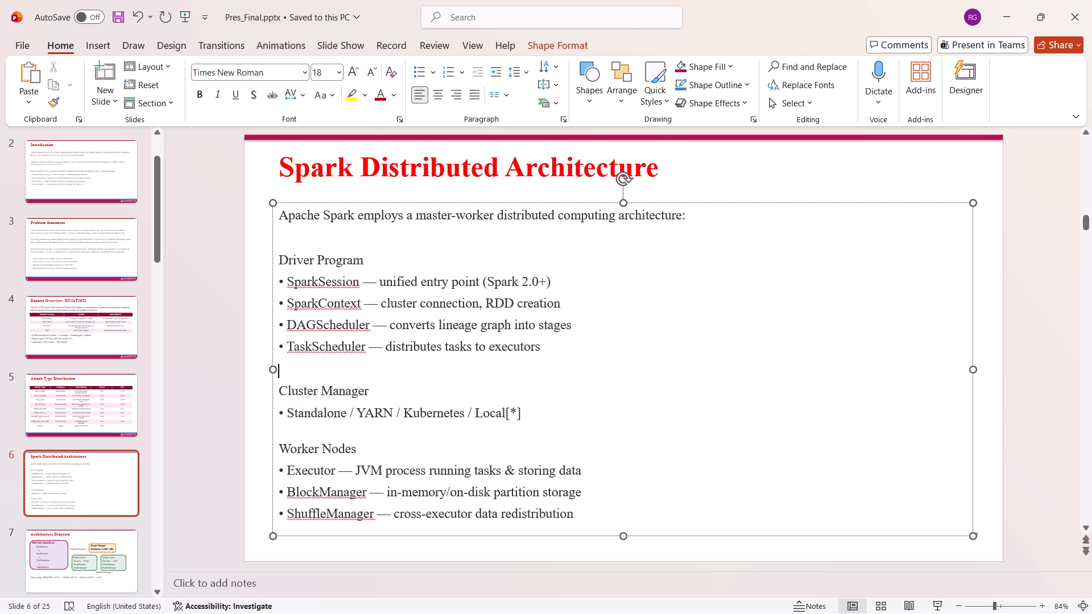
pyautogui.tripleClick(370, 72)
pyautogui.tripleClick(370, 72)
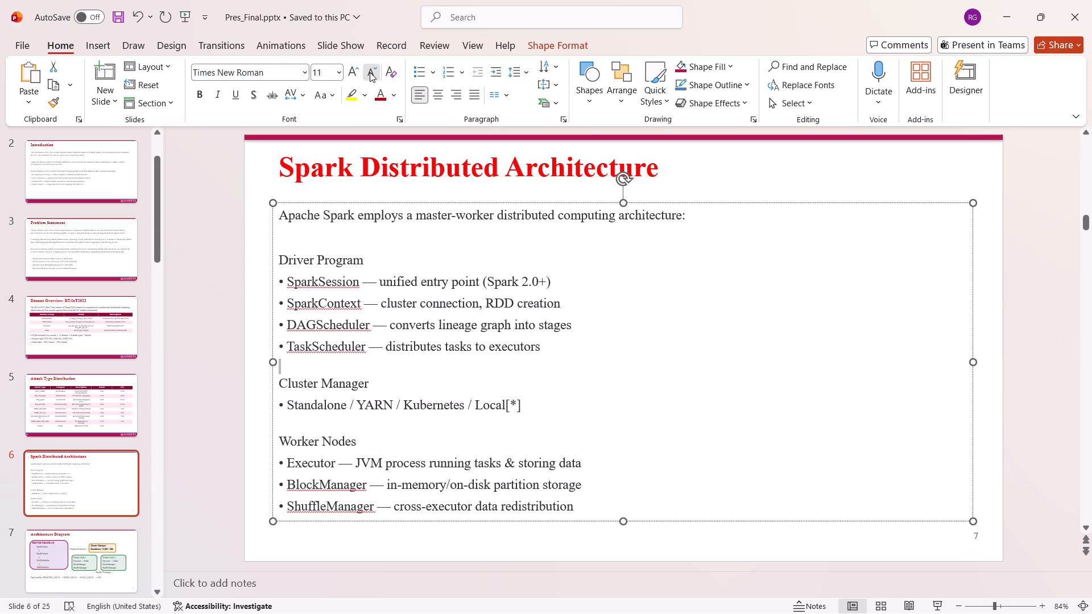
pyautogui.doubleClick(370, 72)
pyautogui.click(244, 341)
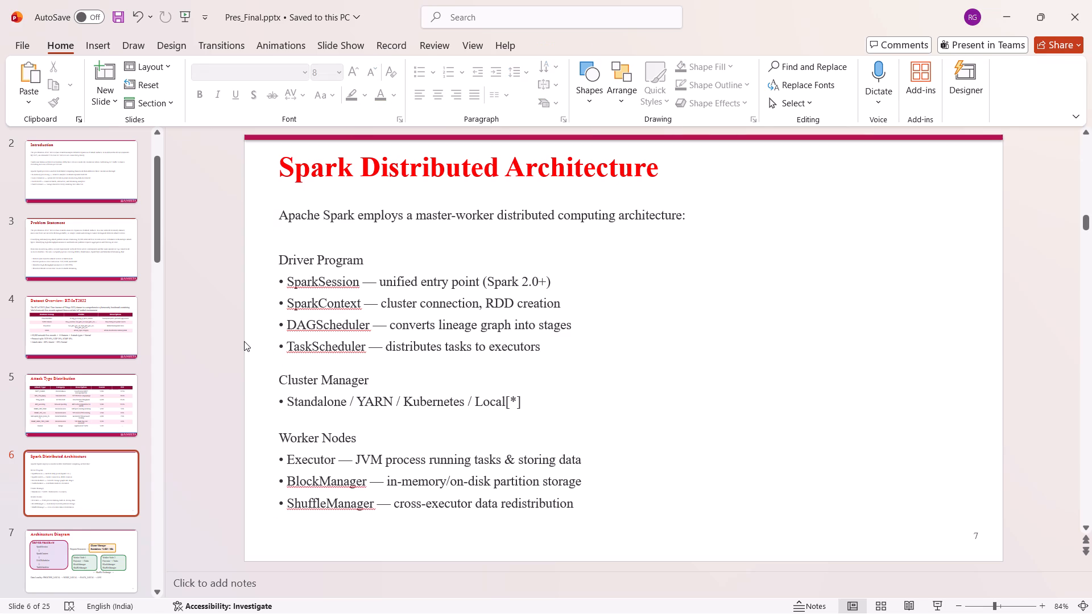
# Paste the copied footer band and Amrita logo onto the Spark Distributed Architecture slide and set the band's number to 6.
pyautogui.hotkey('ctrl', 'v')
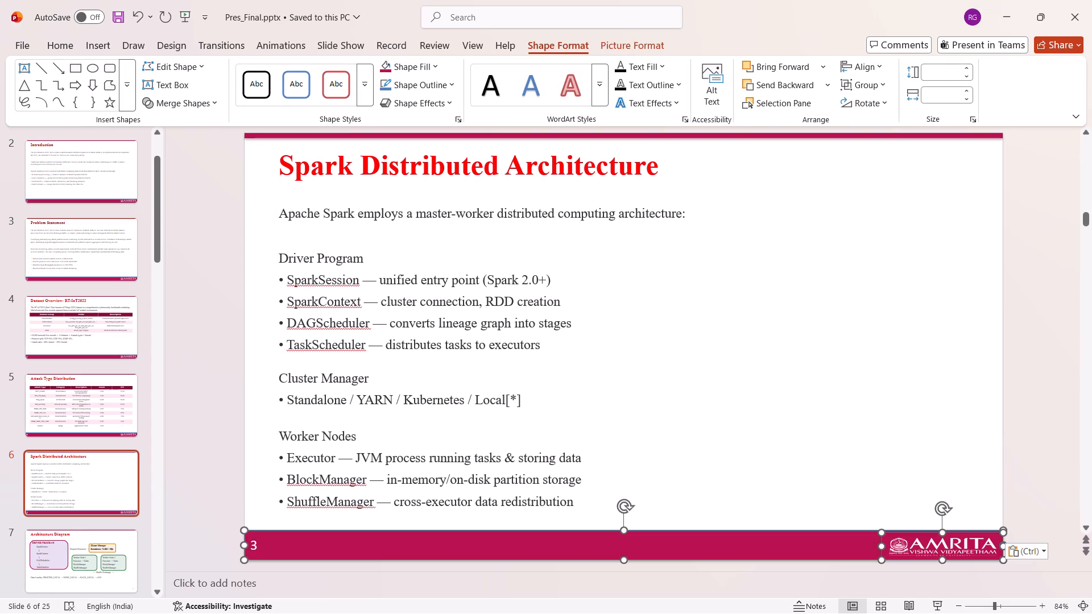
pyautogui.click(254, 547)
pyautogui.press('BackSpace')
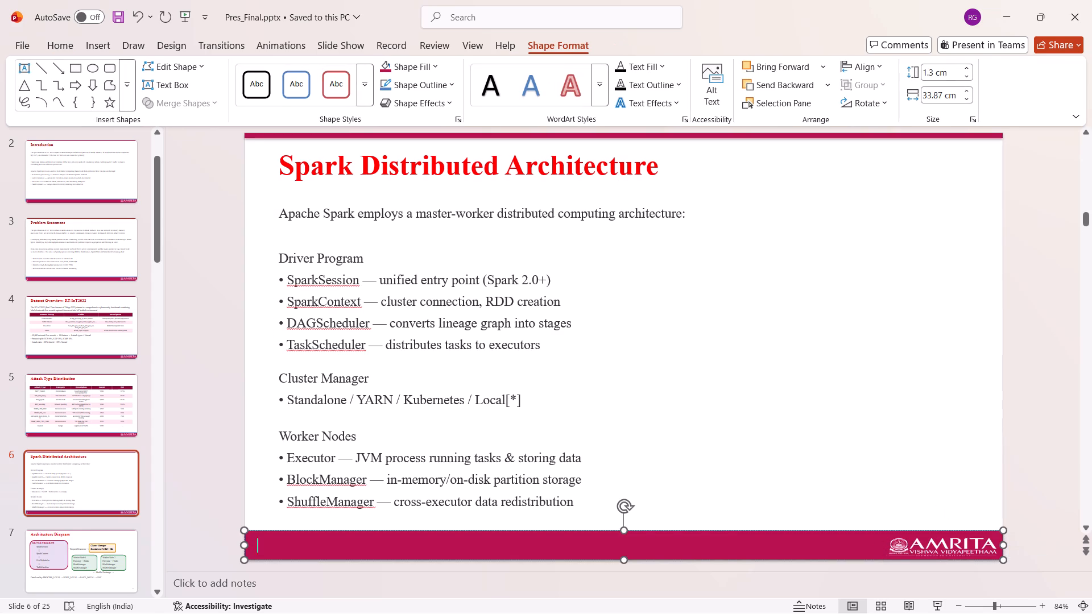
pyautogui.press('6')
pyautogui.click(186, 454)
# Delete the empty footer placeholder and the old slide number from the Architecture Diagram slide.
pyautogui.click(109, 549)
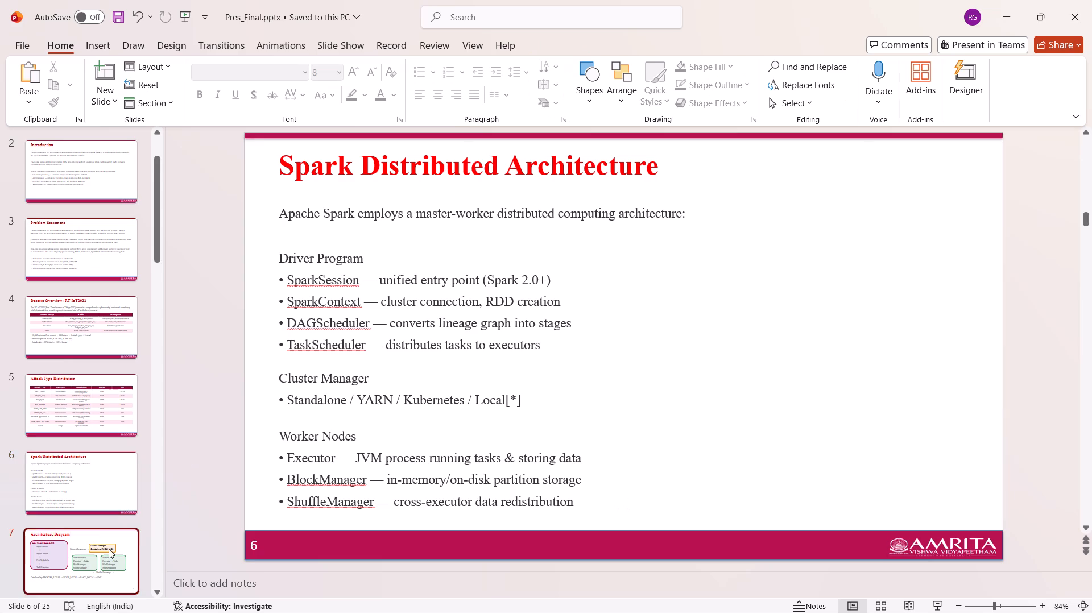
pyautogui.click(453, 522)
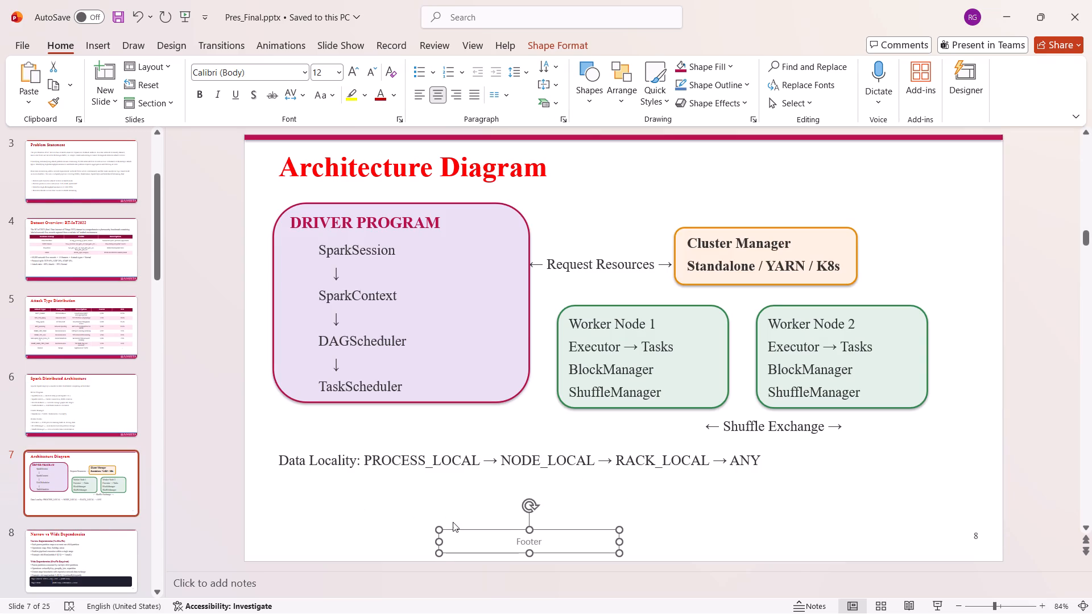
pyautogui.press('Delete')
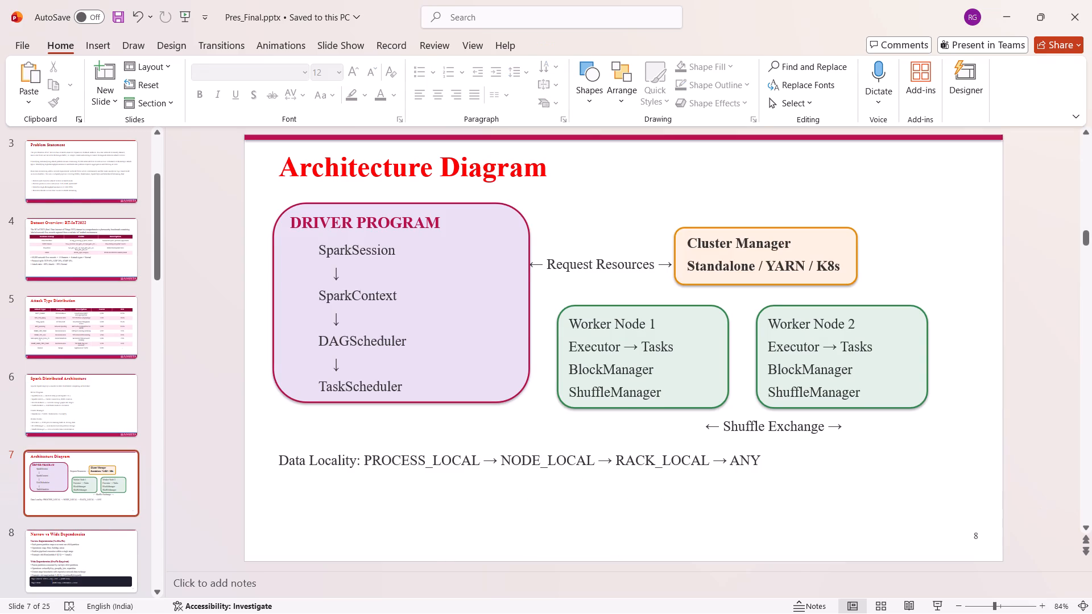
pyautogui.click(973, 529)
pyautogui.click(978, 521)
pyautogui.press('Delete')
# Recolour the title of the Dataset Overview: RT-IoT2022 slide dark red.
pyautogui.click(81, 366)
pyautogui.click(97, 296)
pyautogui.press('Up')
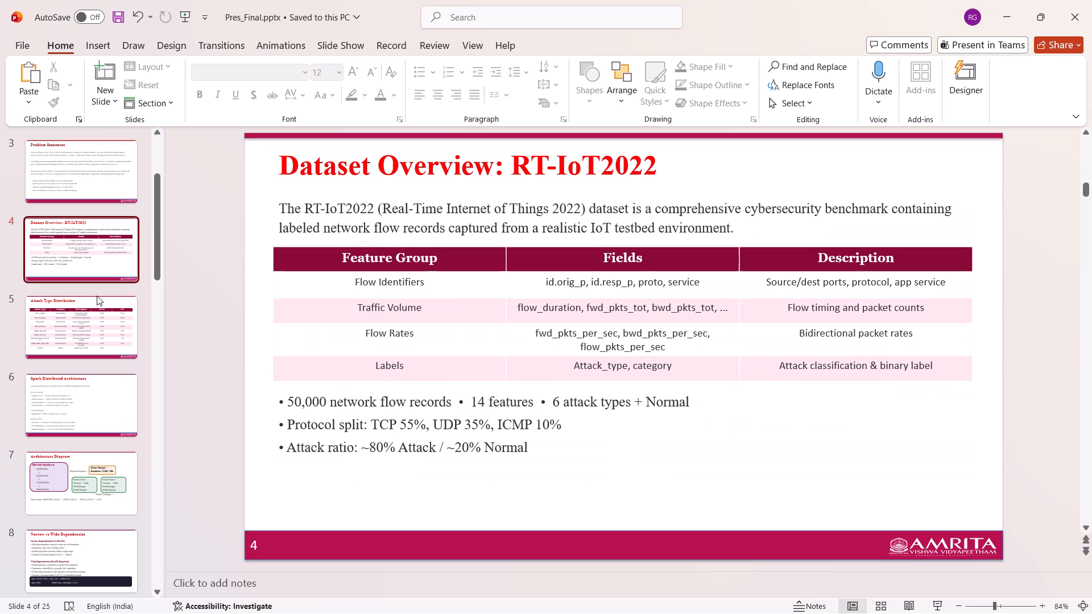
pyautogui.press('Up')
pyautogui.press('Down')
pyautogui.click(381, 183)
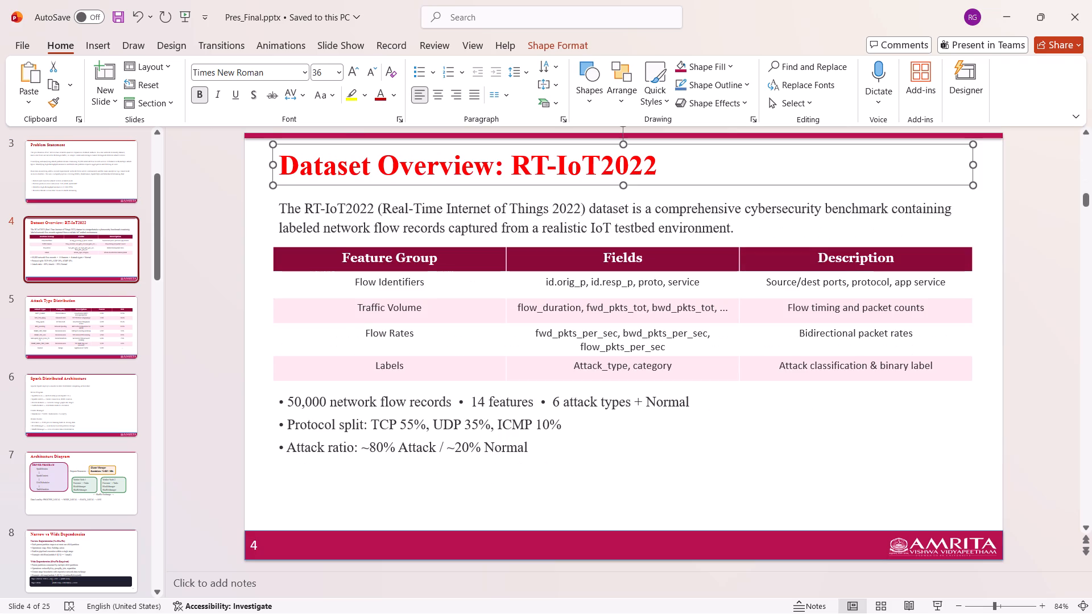
pyautogui.click(342, 172)
pyautogui.hotkey('ctrl', 'a')
pyautogui.click(378, 93)
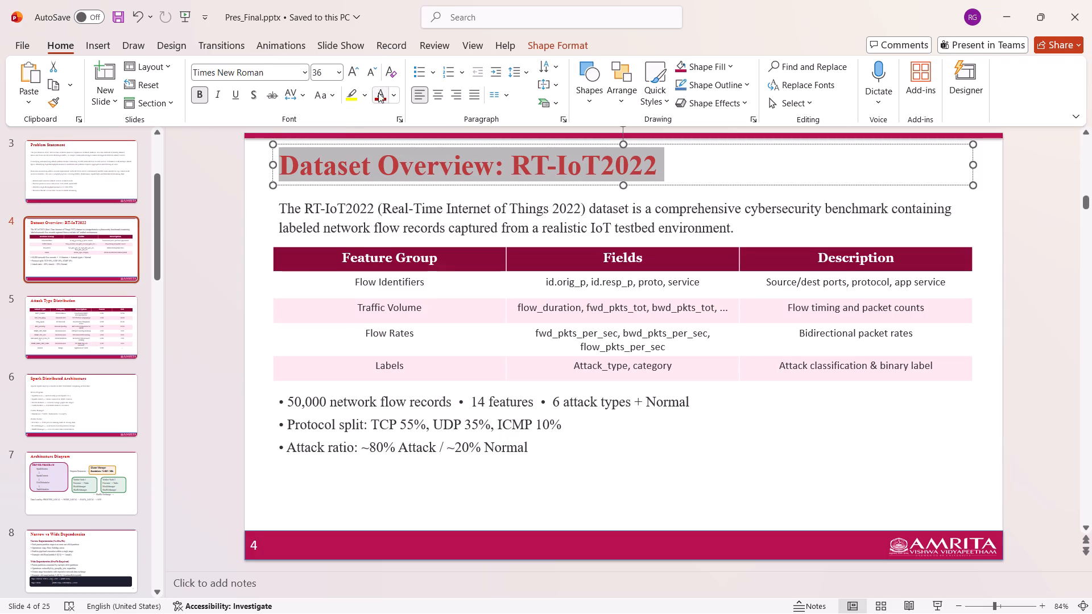
pyautogui.click(175, 299)
# Recolour the title of the Attack Type Distribution slide dark red.
pyautogui.press('Down')
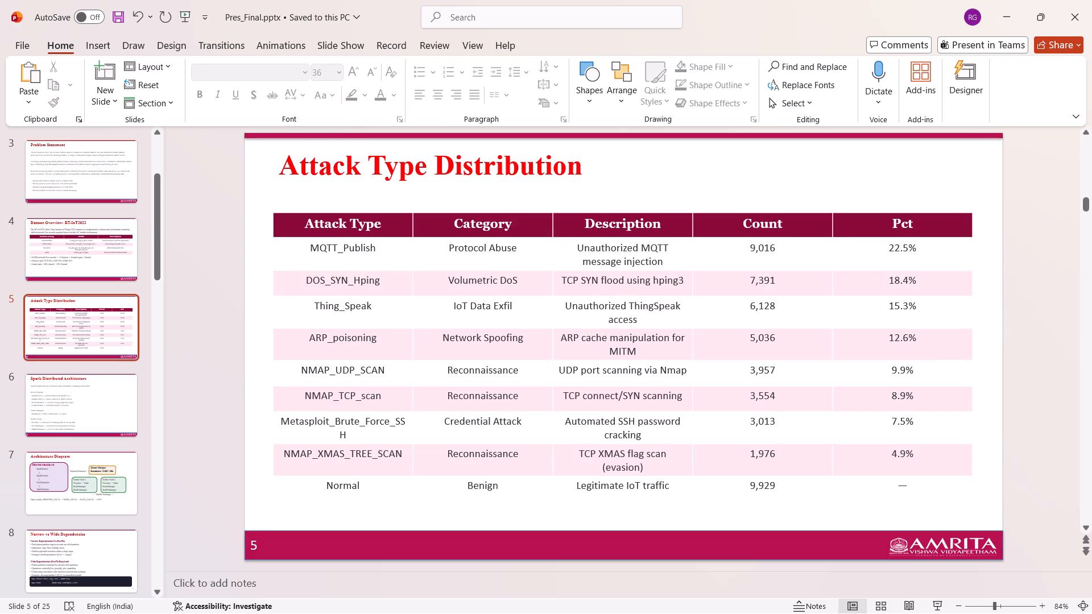
pyautogui.click(346, 161)
pyautogui.hotkey('ctrl', 'a')
pyautogui.click(378, 94)
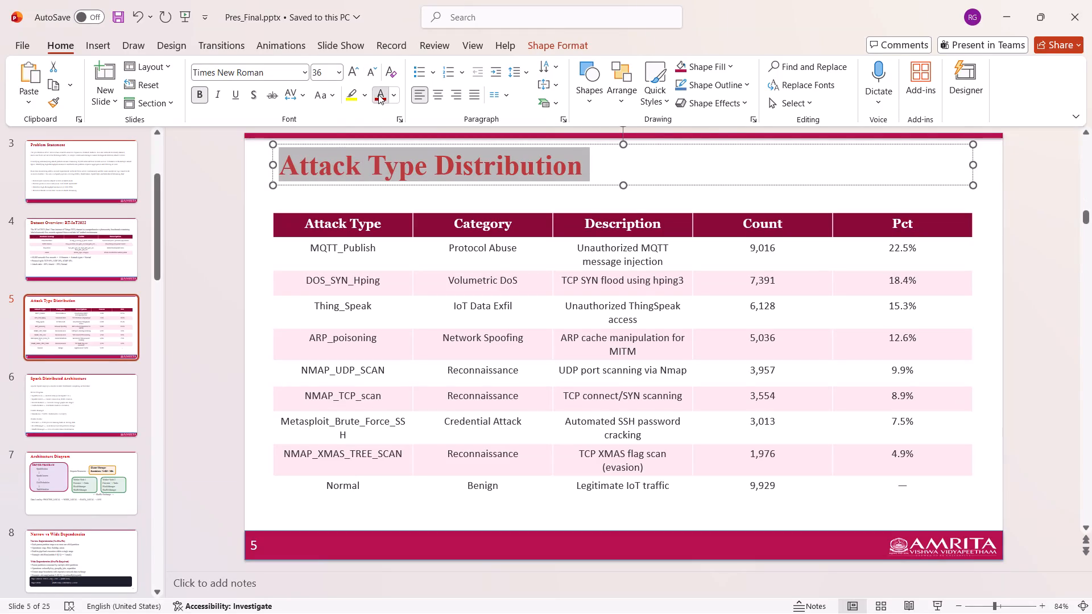
pyautogui.click(222, 242)
# Recolour the title of the Spark Distributed Architecture slide dark red.
pyautogui.press('Down')
pyautogui.click(348, 175)
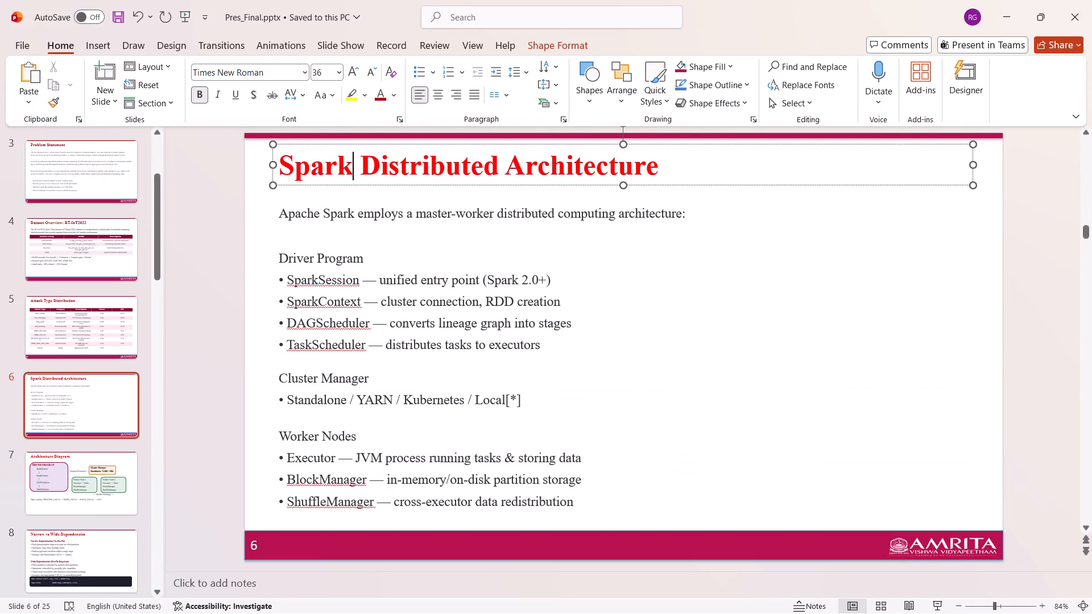
pyautogui.hotkey('ctrl', 'a')
pyautogui.click(374, 95)
pyautogui.click(211, 273)
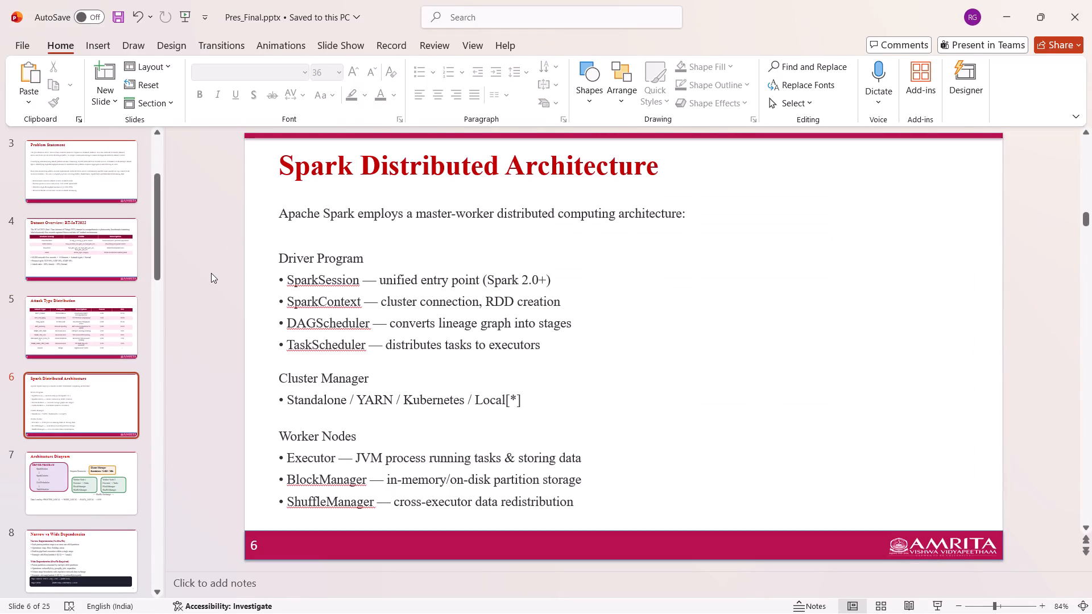
# Recolour the title of the Architecture Diagram slide dark red.
pyautogui.press('Down')
pyautogui.click(413, 167)
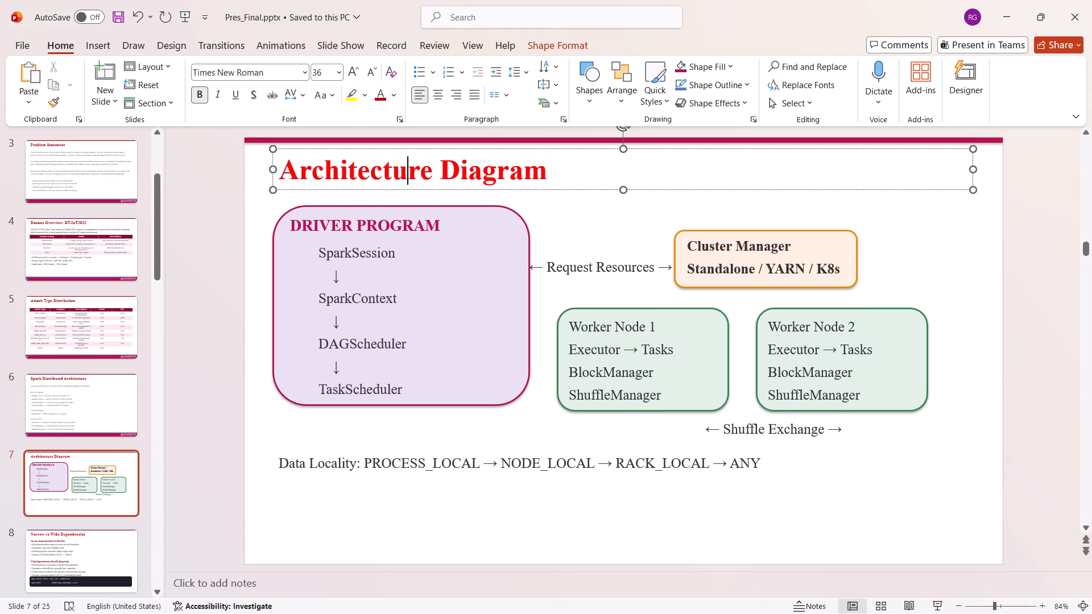
pyautogui.hotkey('ctrl', 'a')
pyautogui.click(381, 95)
pyautogui.click(243, 363)
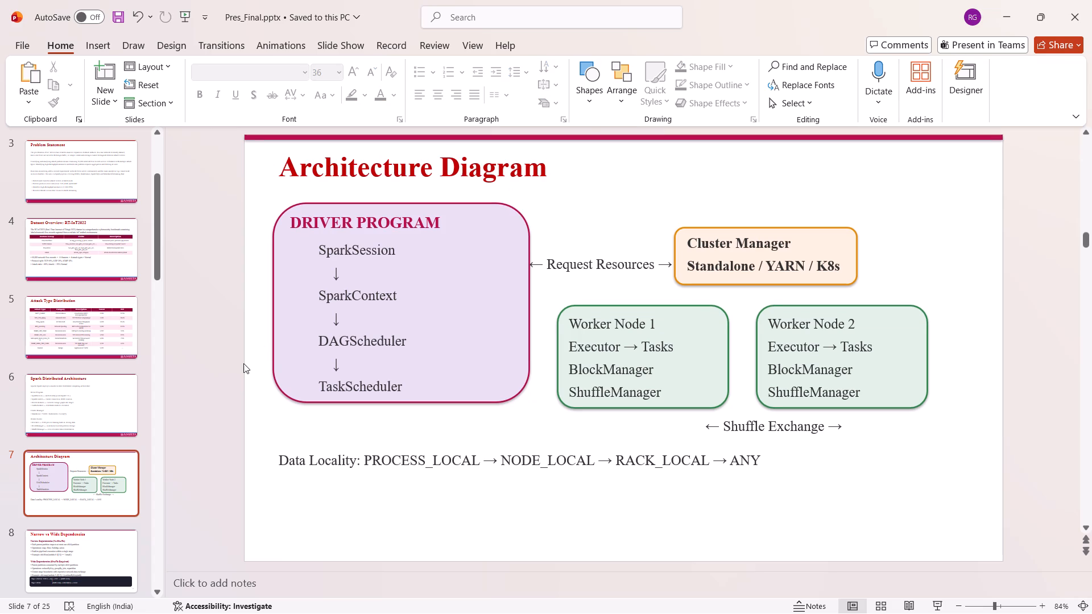
# Paste the crimson footer band with the Amrita logo onto the Architecture Diagram slide and number it 7.
pyautogui.hotkey('ctrl', 'v')
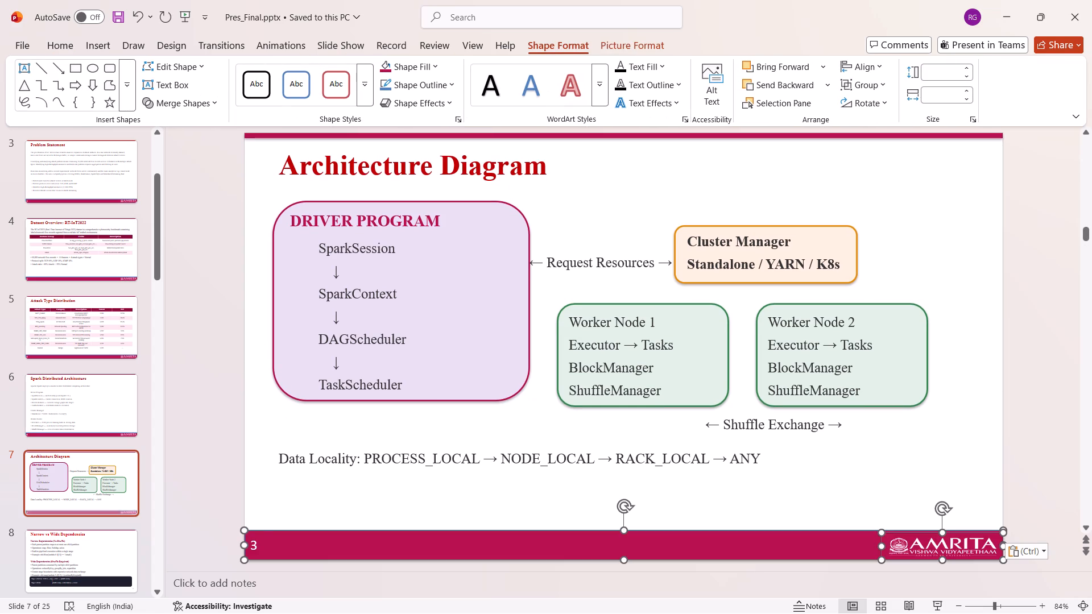
pyautogui.click(255, 548)
pyautogui.press('BackSpace')
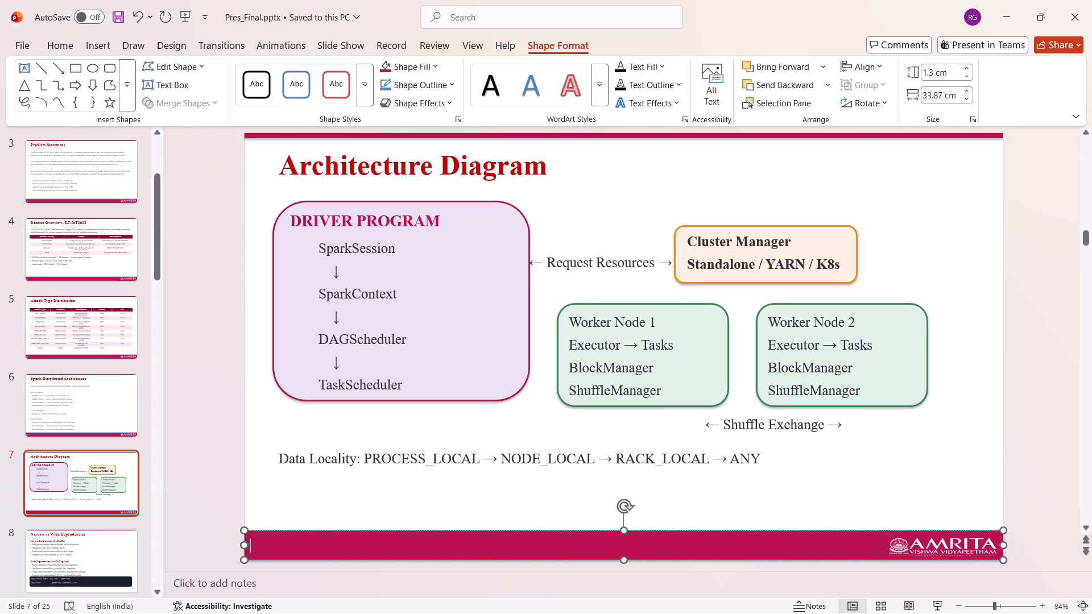
pyautogui.press('7')
pyautogui.click(186, 469)
# Recolour the title of the Narrow vs Wide Dependencies slide dark red.
pyautogui.click(101, 556)
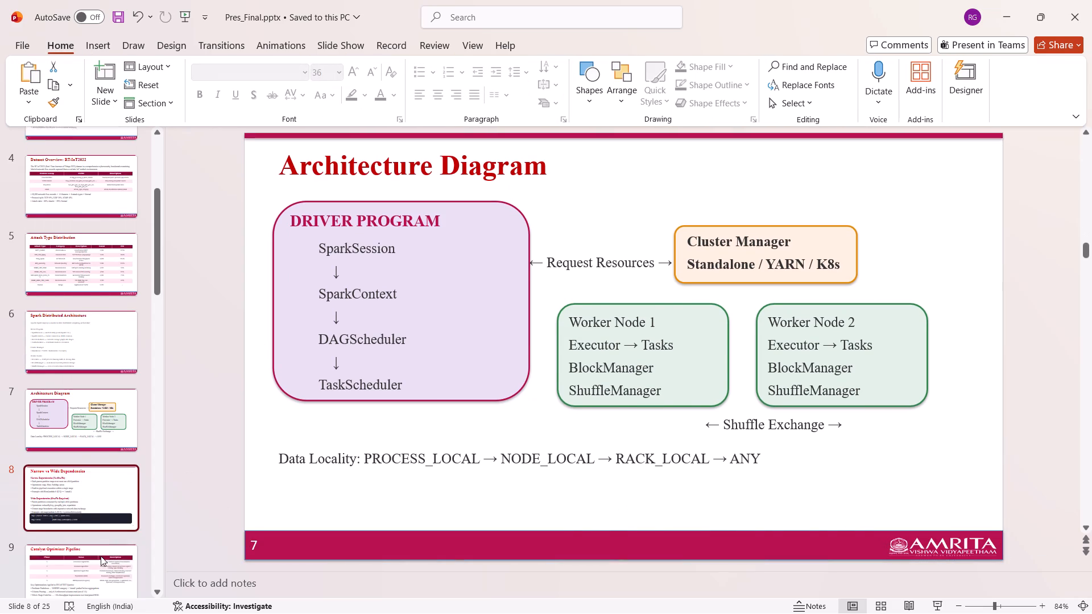
pyautogui.click(326, 175)
pyautogui.hotkey('ctrl', 'a')
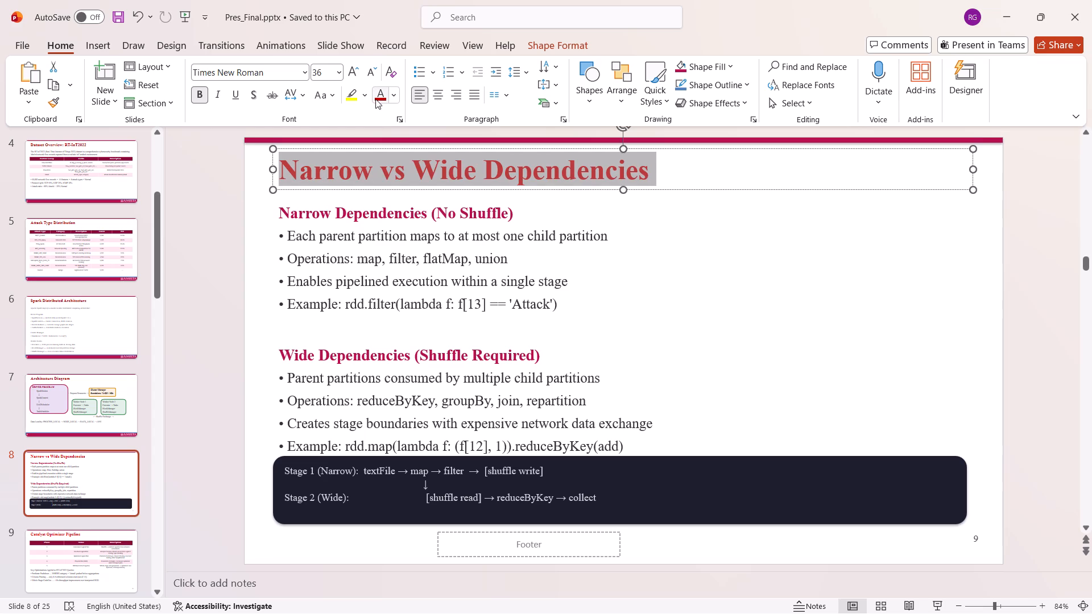
pyautogui.click(375, 96)
pyautogui.click(186, 379)
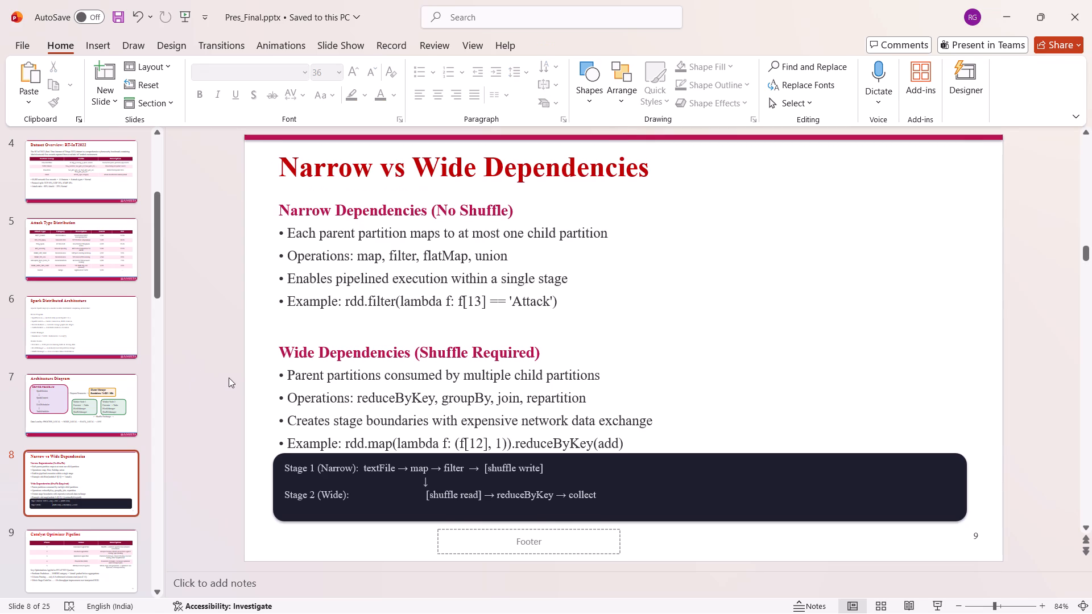
# Paste the crimson footer band with the Amrita logo onto the Narrow vs Wide Dependencies slide and number it 8.
pyautogui.hotkey('ctrl', 'v')
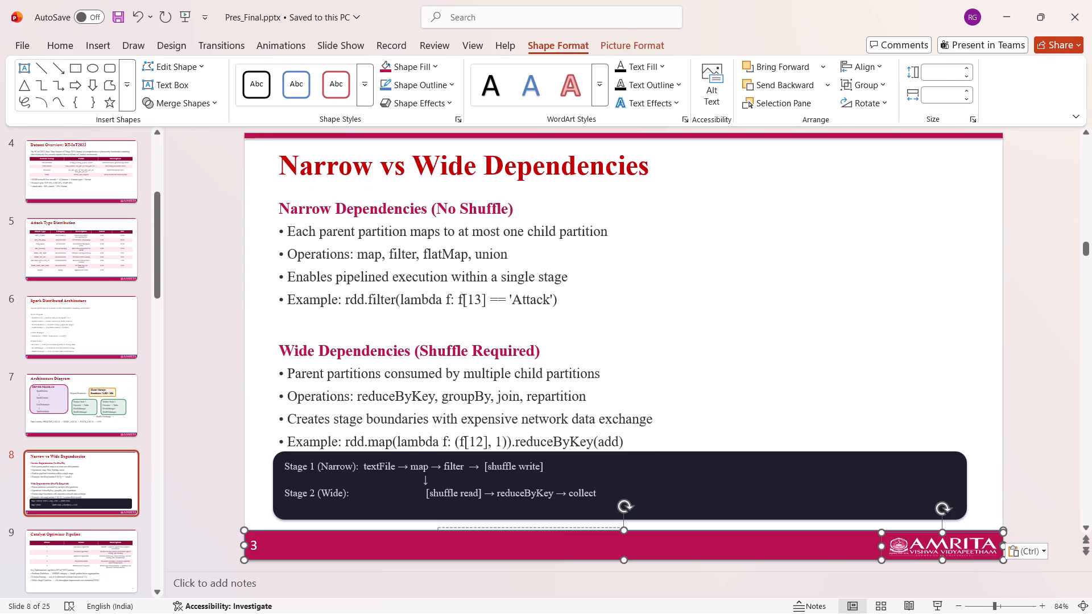
pyautogui.click(255, 544)
pyautogui.press('BackSpace')
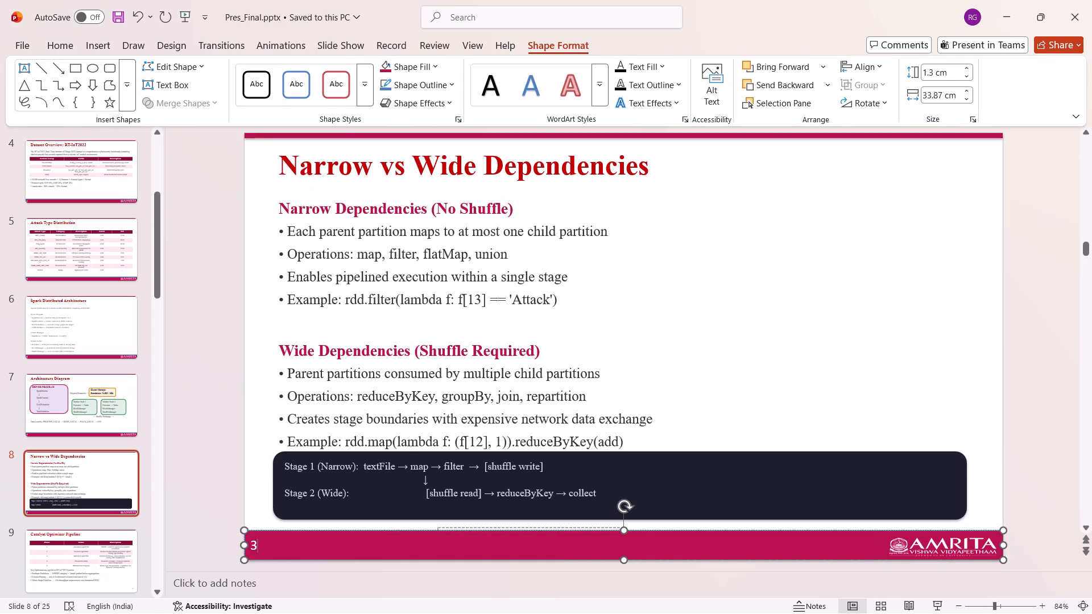
pyautogui.press('8')
pyautogui.click(221, 483)
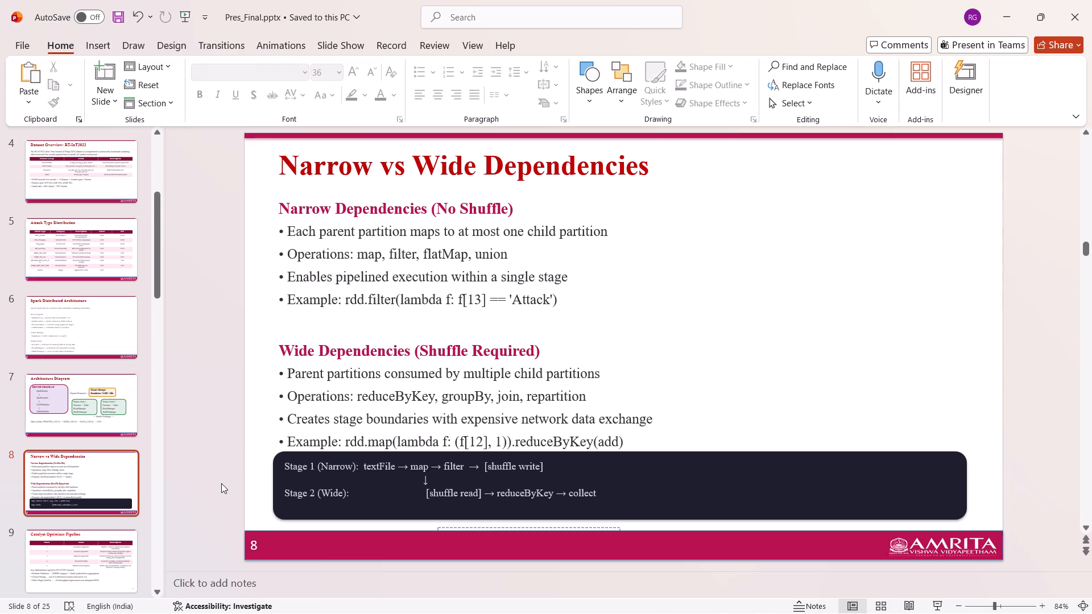
# Recolour the title of the Catalyst Optimizer Pipeline slide dark red.
pyautogui.press('Down')
pyautogui.click(482, 171)
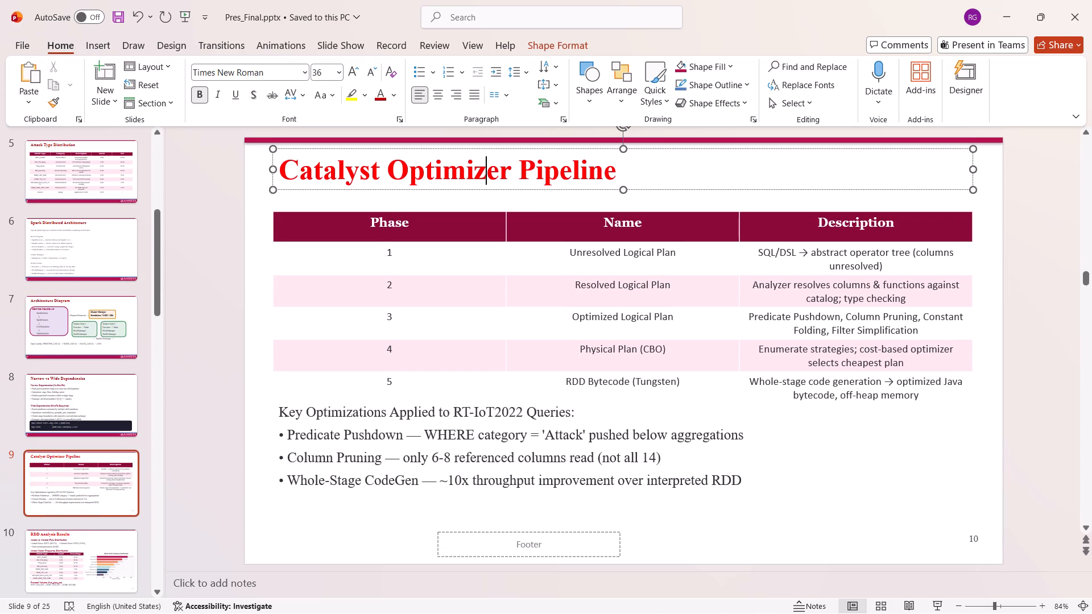
pyautogui.hotkey('ctrl', 'a')
pyautogui.click(379, 96)
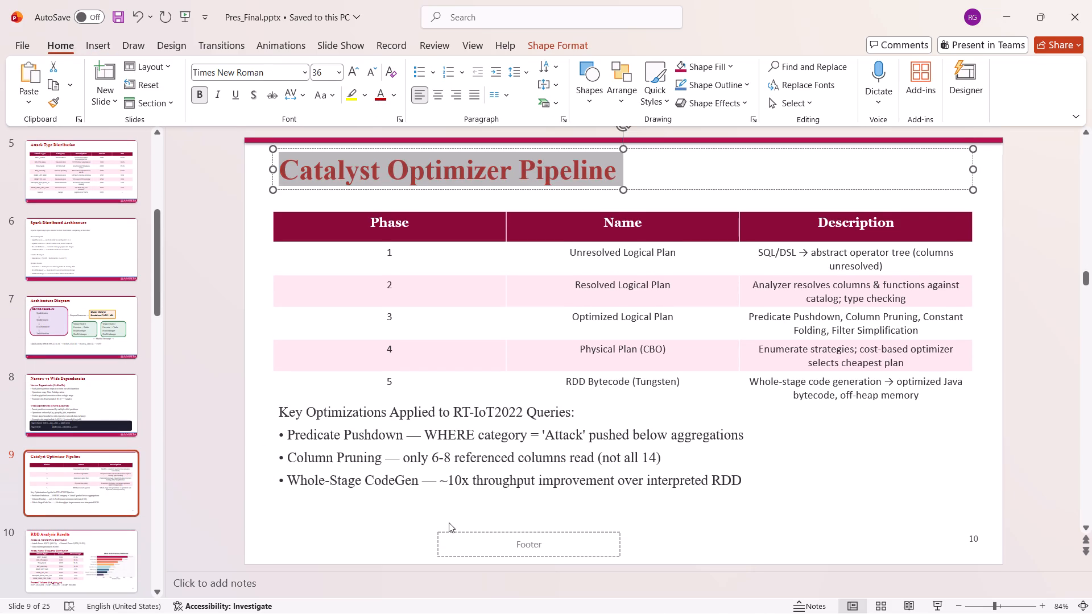
# Delete the empty footer placeholder and the old page number box from the Catalyst Optimizer Pipeline slide.
pyautogui.click(449, 522)
pyautogui.click(449, 526)
pyautogui.press('Delete')
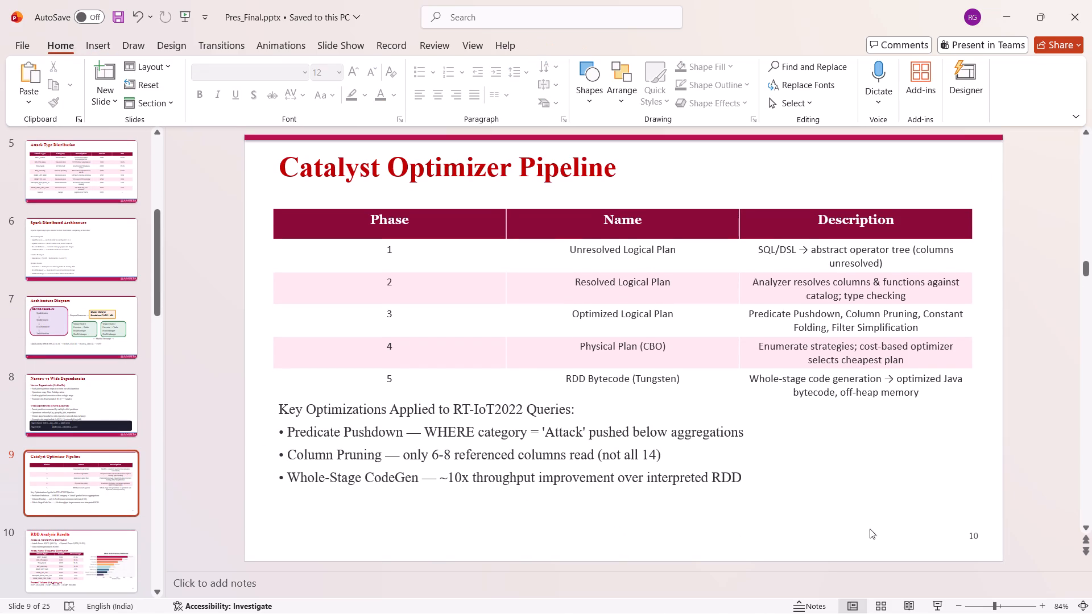
pyautogui.click(975, 533)
pyautogui.click(967, 525)
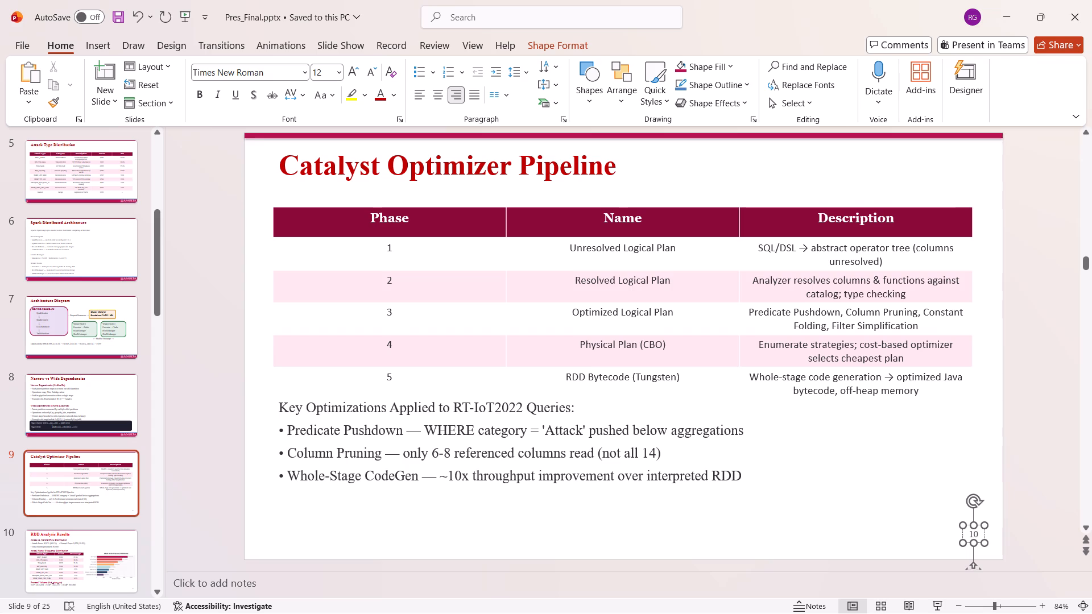
pyautogui.press('Delete')
# Paste the crimson footer band with the Amrita logo onto the Catalyst Optimizer Pipeline slide and number it 9.
pyautogui.hotkey('ctrl', 'v')
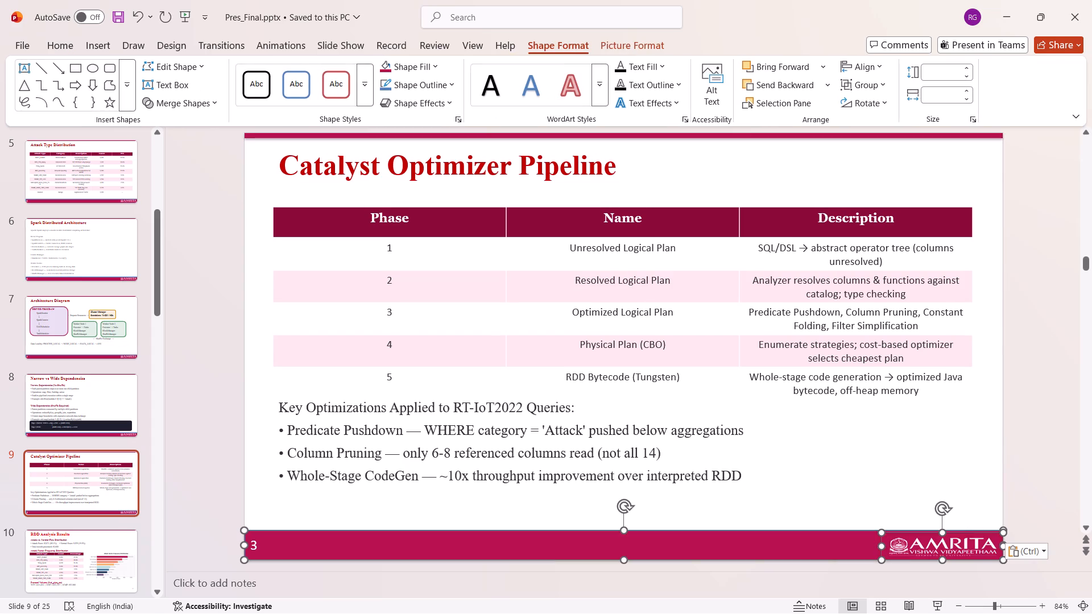
pyautogui.click(257, 546)
pyautogui.press('BackSpace')
pyautogui.press('9')
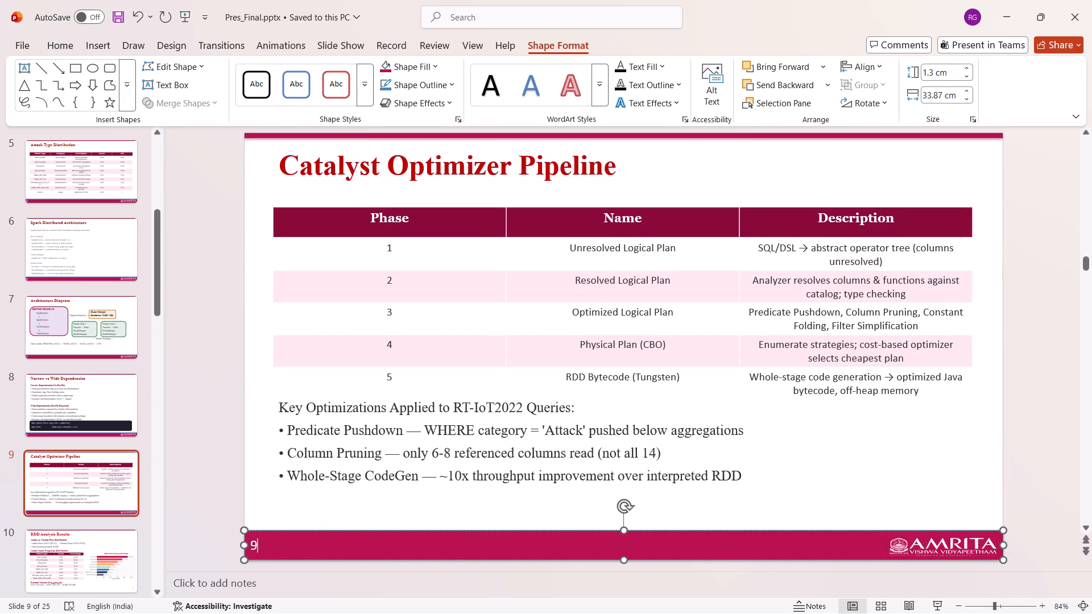
pyautogui.click(163, 441)
pyautogui.click(188, 466)
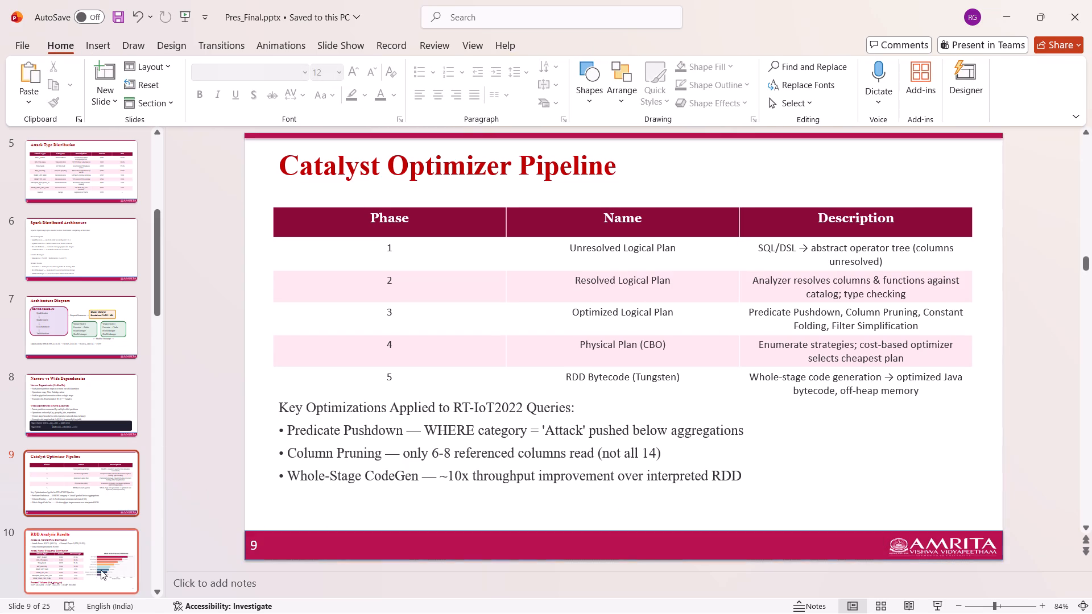
# Recolour the title of the RDD Analysis Results slide dark red.
pyautogui.click(101, 570)
pyautogui.click(337, 160)
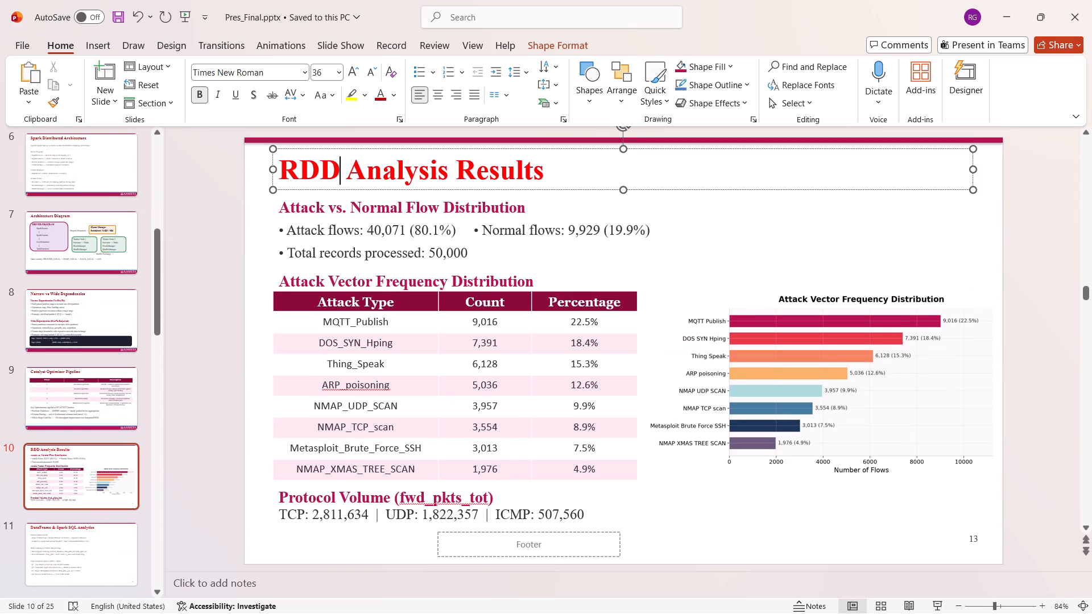
pyautogui.hotkey('ctrl', 'a')
pyautogui.click(377, 92)
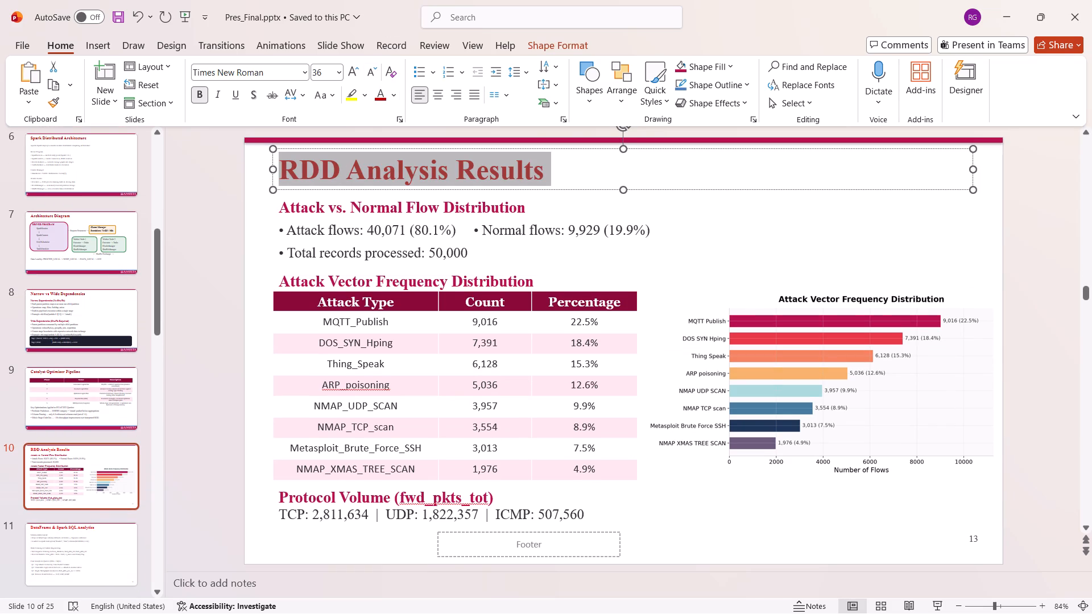
# Delete the empty footer placeholder and the old page number box from the RDD Analysis Results slide.
pyautogui.click(453, 554)
pyautogui.press('Delete')
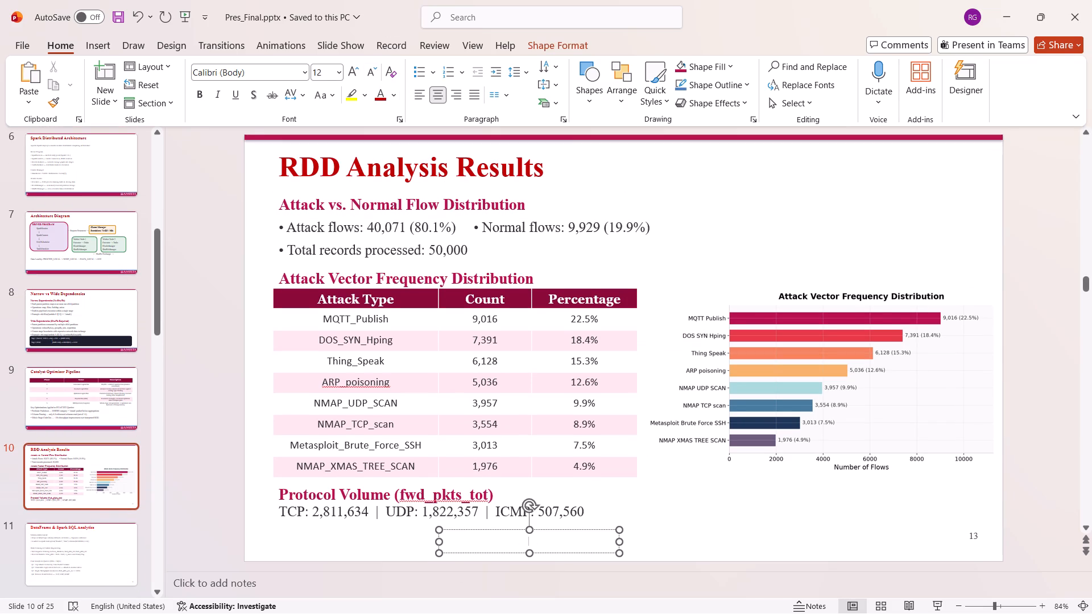
pyautogui.click(551, 553)
pyautogui.press('Delete')
pyautogui.click(984, 530)
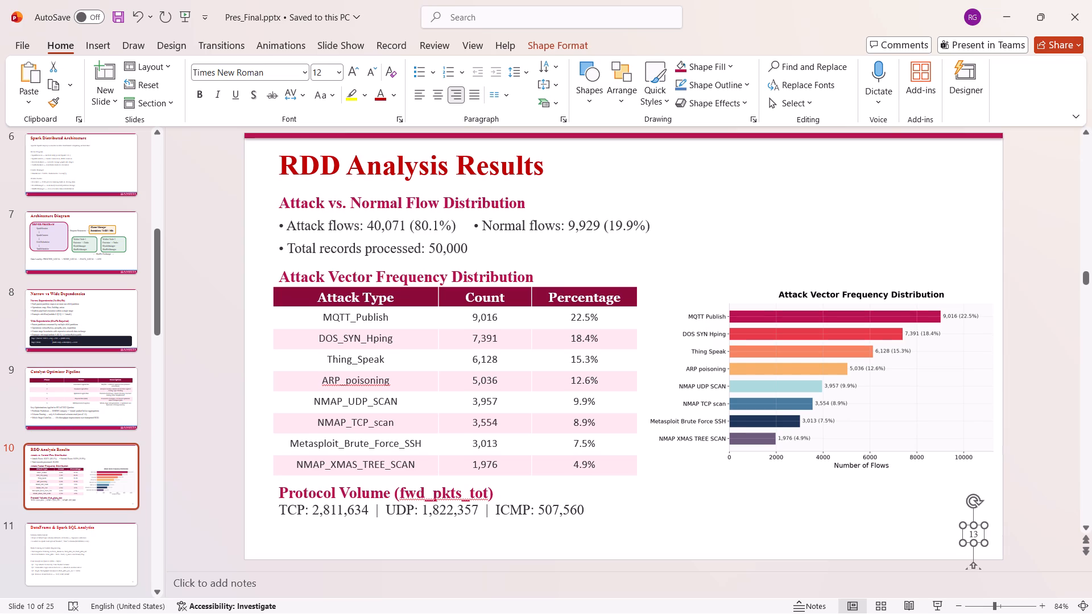
pyautogui.press('Delete')
# Paste the crimson footer band with the Amrita logo onto the RDD Analysis Results slide and number it 10.
pyautogui.hotkey('ctrl', 'v')
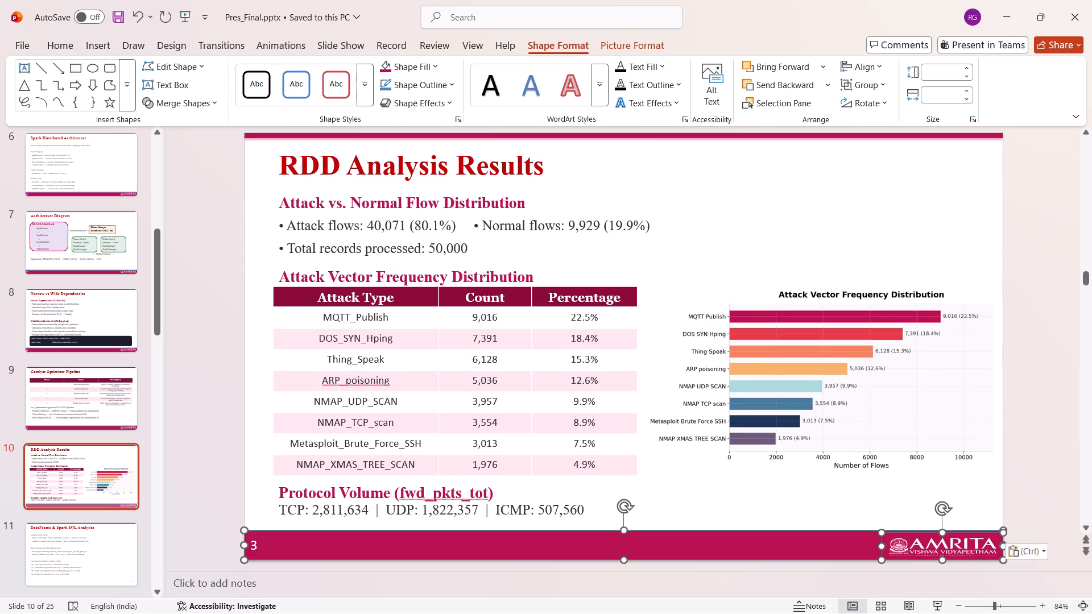
pyautogui.click(254, 549)
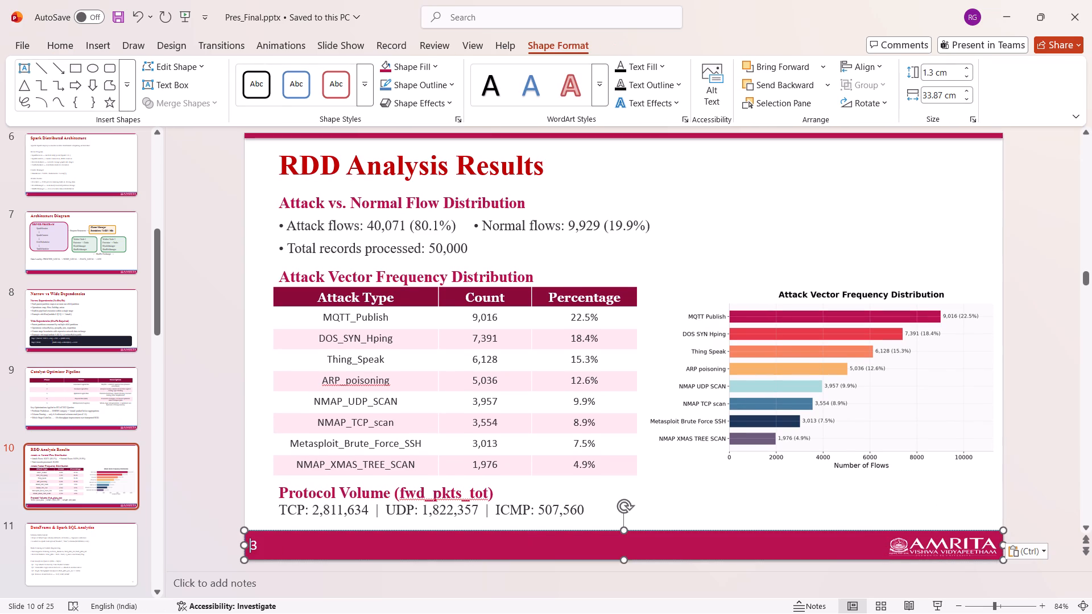
pyautogui.press('Right')
pyautogui.press('BackSpace')
pyautogui.write('10')
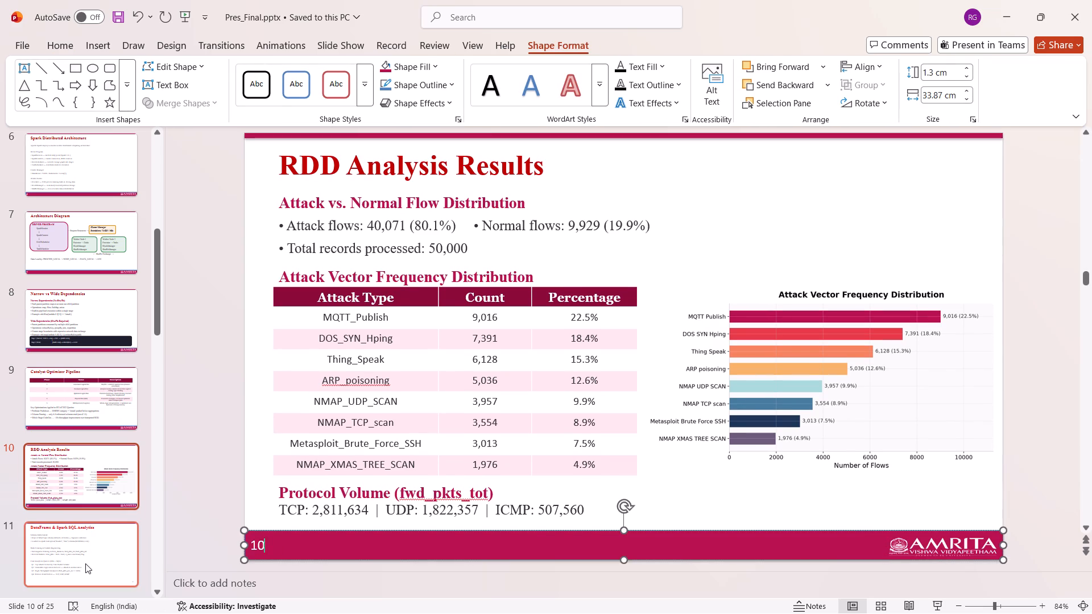
# Recolour the title of the DataFrame & Spark SQL Analytics slide dark red.
pyautogui.click(85, 563)
pyautogui.click(301, 167)
pyautogui.hotkey('ctrl', 'a')
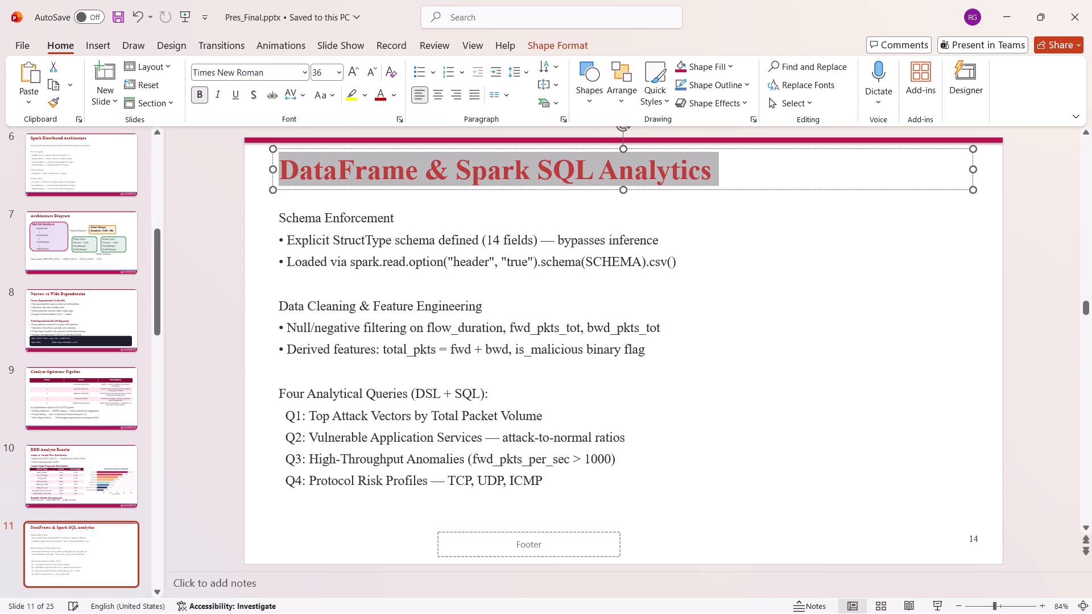
pyautogui.click(379, 99)
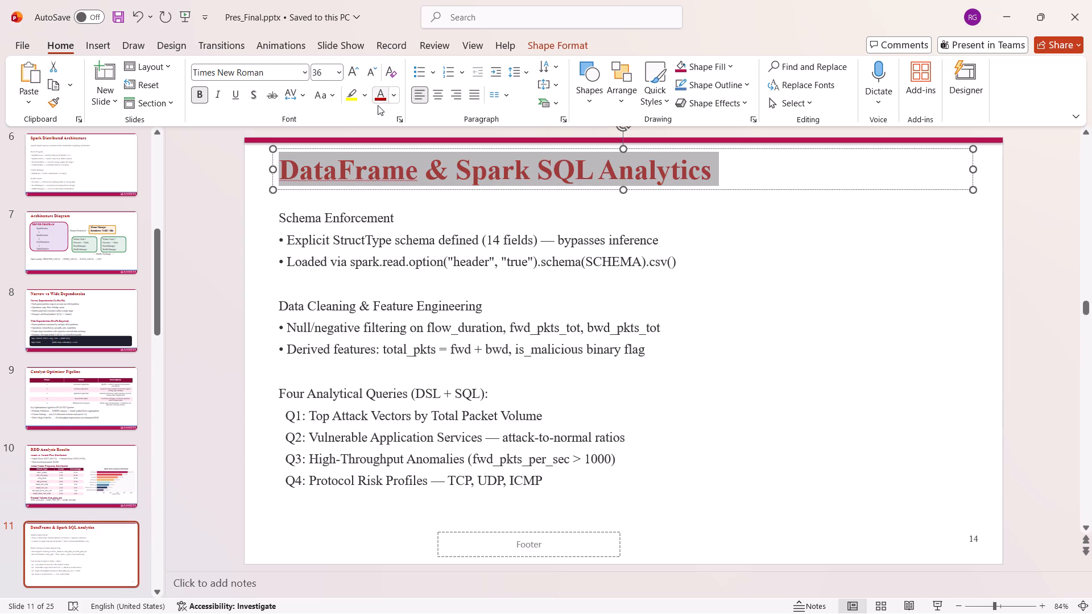
# Shrink the two blank lines separating the body sections of the DataFrame & Spark SQL Analytics slide to 10.5 pt.
pyautogui.click(324, 369)
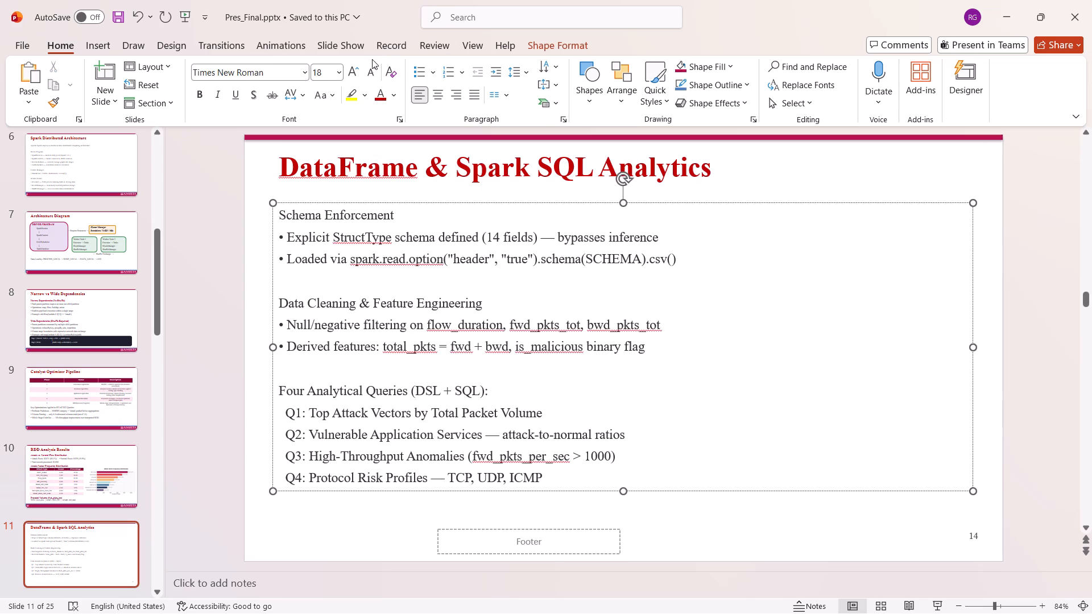
pyautogui.tripleClick(372, 63)
pyautogui.tripleClick(372, 63)
pyautogui.click(372, 63)
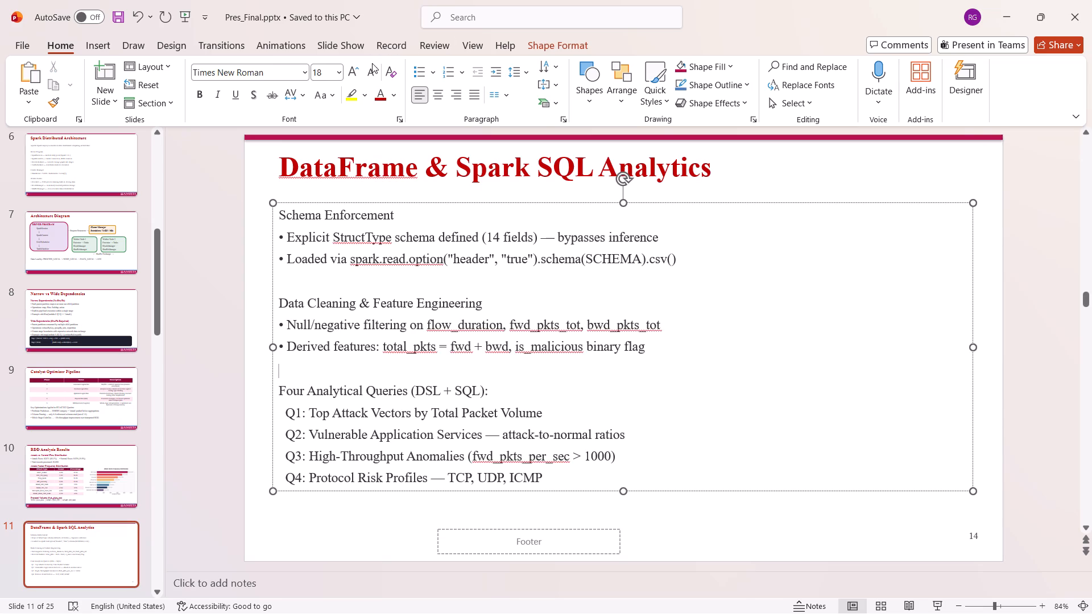
pyautogui.tripleClick(373, 72)
pyautogui.doubleClick(373, 72)
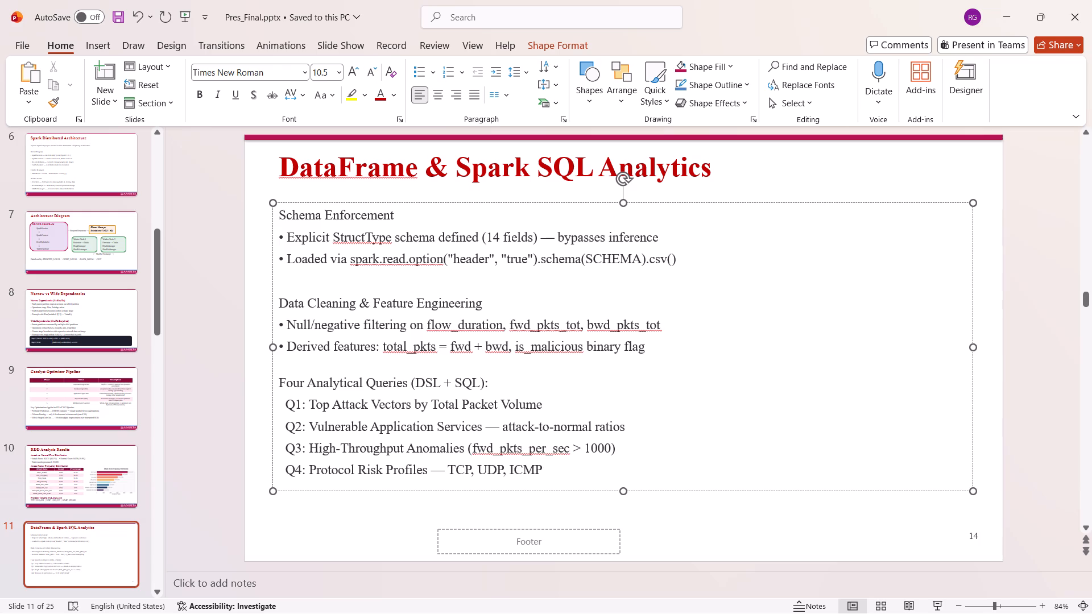
pyautogui.click(286, 279)
pyautogui.click(366, 81)
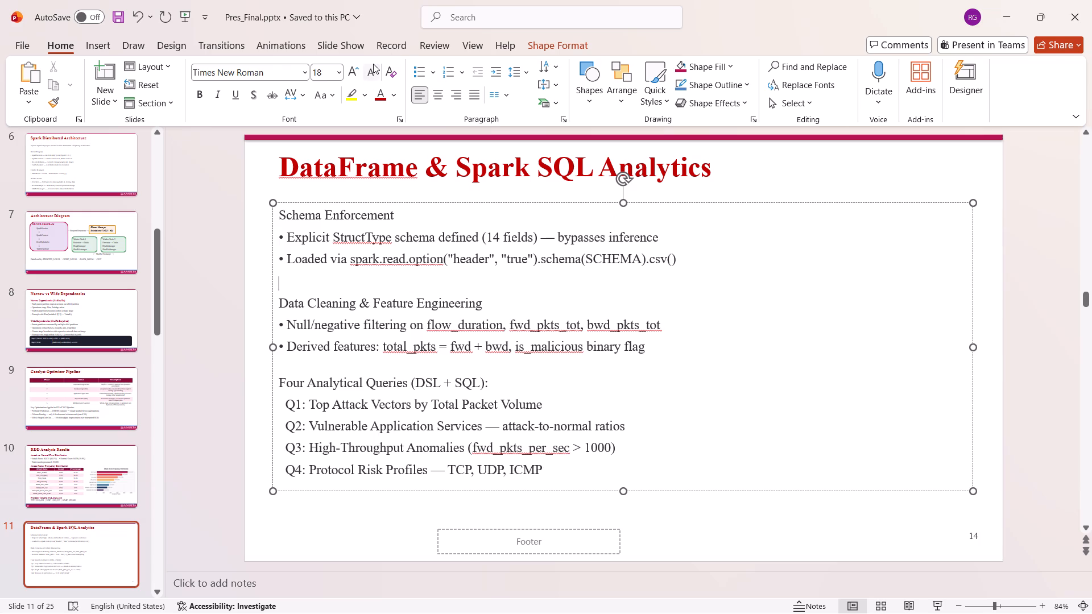
pyautogui.tripleClick(373, 64)
pyautogui.doubleClick(373, 64)
# Replace the empty footer placeholder on the DataFrame & Spark SQL Analytics slide with the crimson footer band and Amrita logo.
pyautogui.click(446, 522)
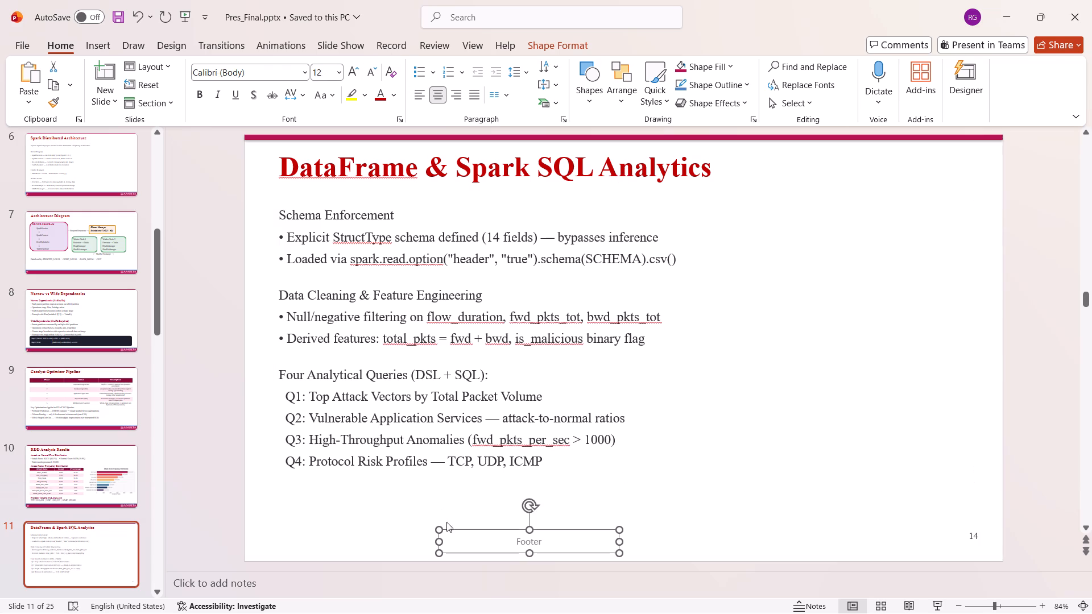
pyautogui.click(450, 529)
pyautogui.press('Delete')
pyautogui.hotkey('ctrl', 'v')
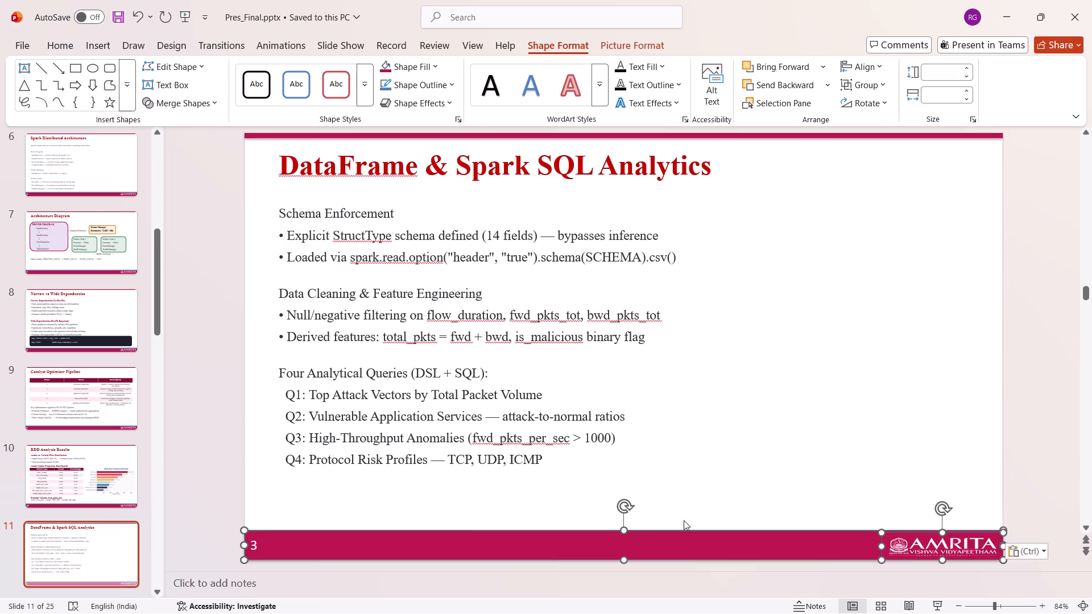
# Review the restyled slides from Architecture Diagram through DataFrame & Spark SQL Analytics.
pyautogui.click(102, 253)
pyautogui.press('Down')
pyautogui.press('Up')
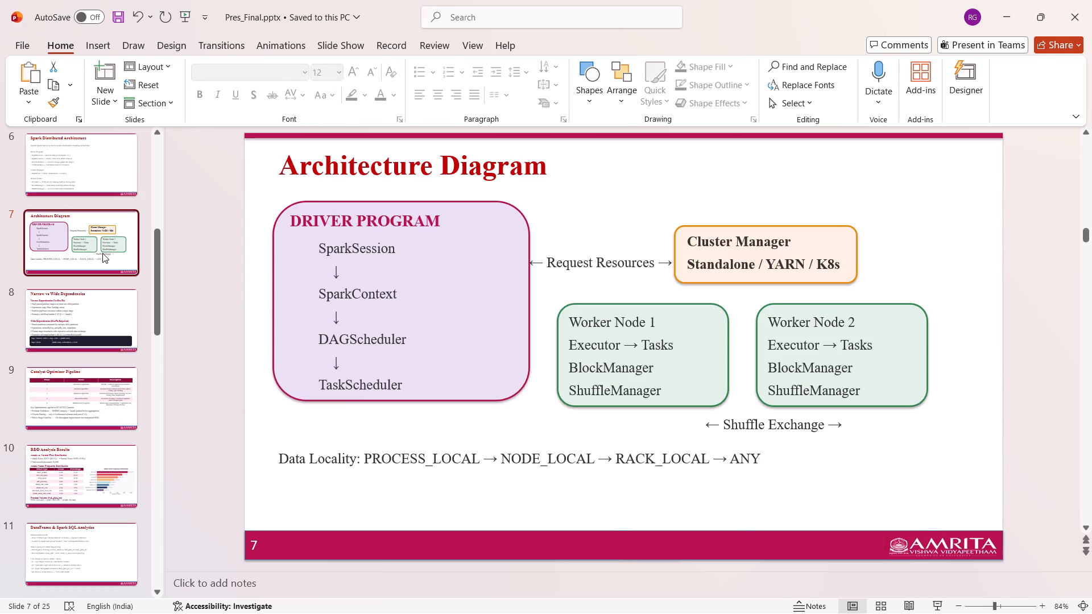
pyautogui.press('Down')
pyautogui.press('Down')
pyautogui.press('Down')
pyautogui.press('Down')
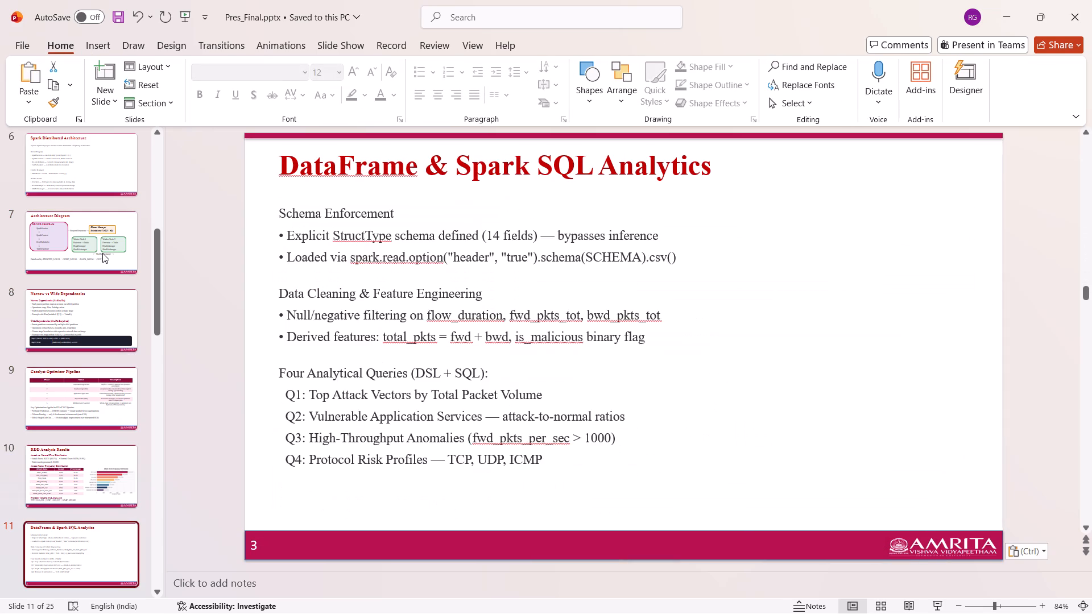
# Change the footer band number on the DataFrame & Spark SQL Analytics slide to 11.
pyautogui.click(259, 539)
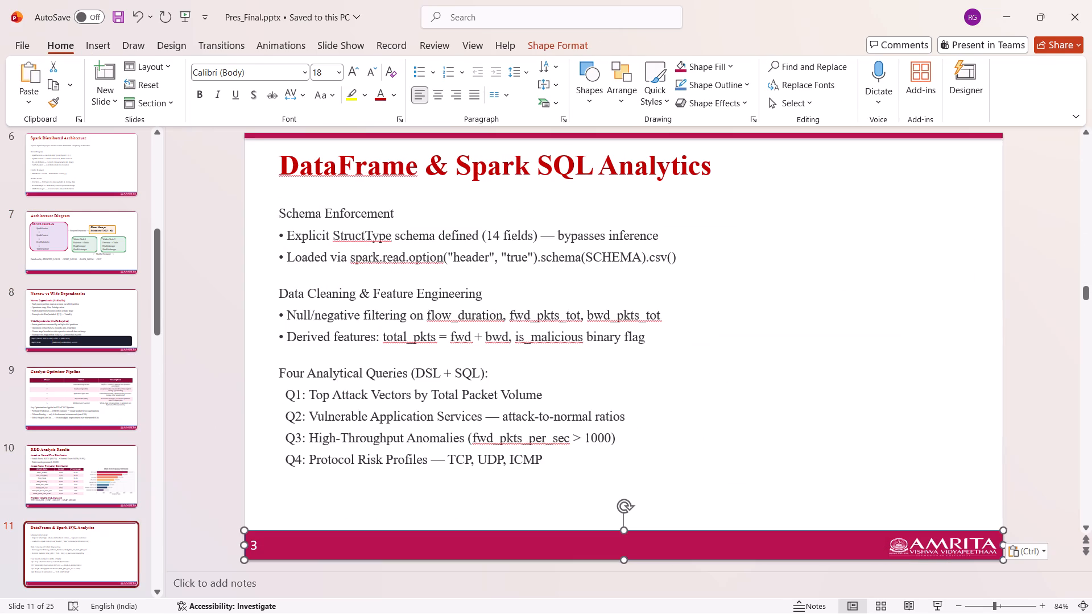
pyautogui.click(258, 546)
pyautogui.click(255, 546)
pyautogui.press('BackSpace')
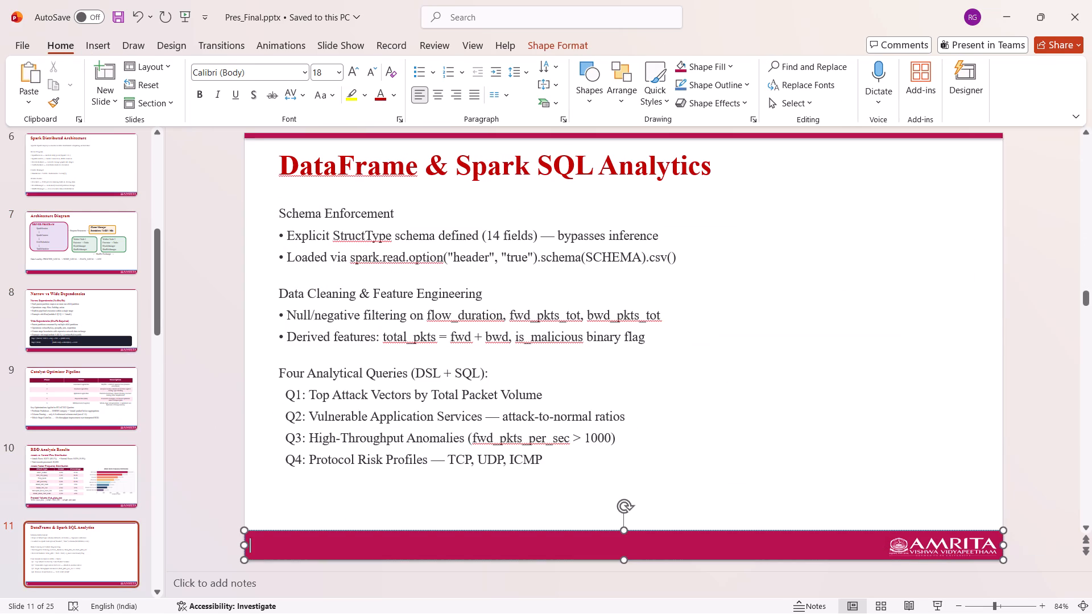
pyautogui.write('11')
pyautogui.click(195, 438)
# Delete the empty footer placeholder from the Top Attack Vectors by Packet Volume slide.
pyautogui.press('Down')
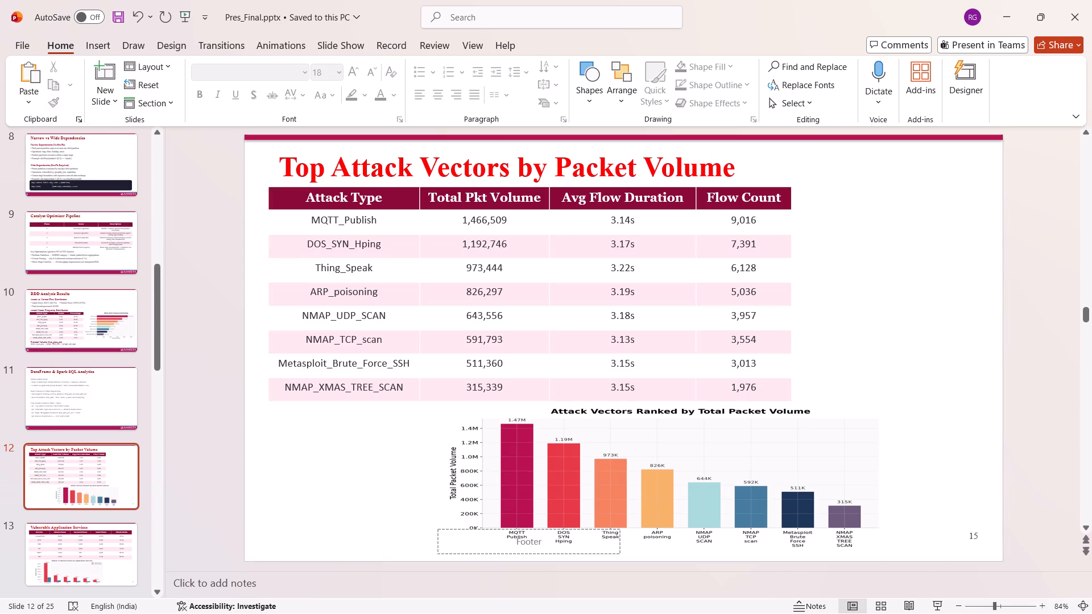
pyautogui.click(449, 530)
pyautogui.click(446, 528)
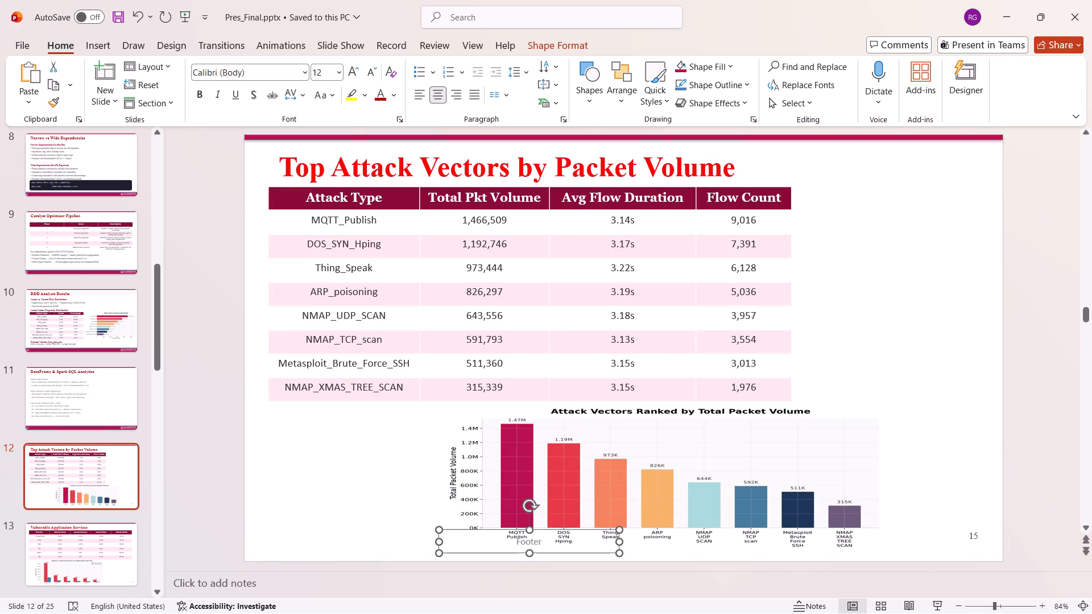
pyautogui.press('Delete')
# Narrow the attack type table on the Top Attack Vectors by Packet Volume slide to about three quarters of its width.
pyautogui.click(465, 524)
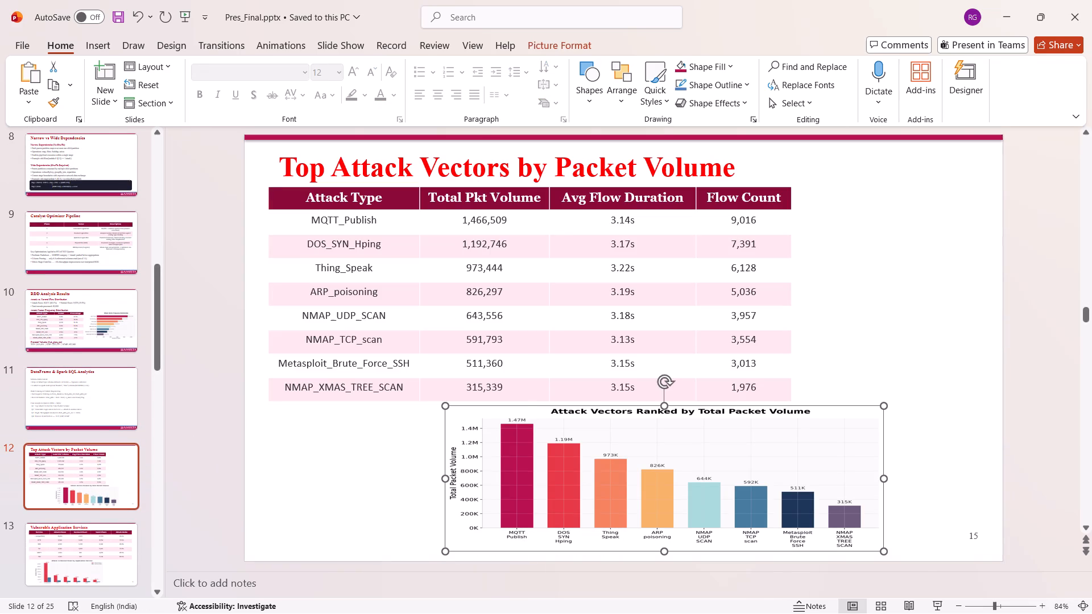
pyautogui.click(677, 205)
pyautogui.moveTo(788, 294); pyautogui.dragTo(783, 294)
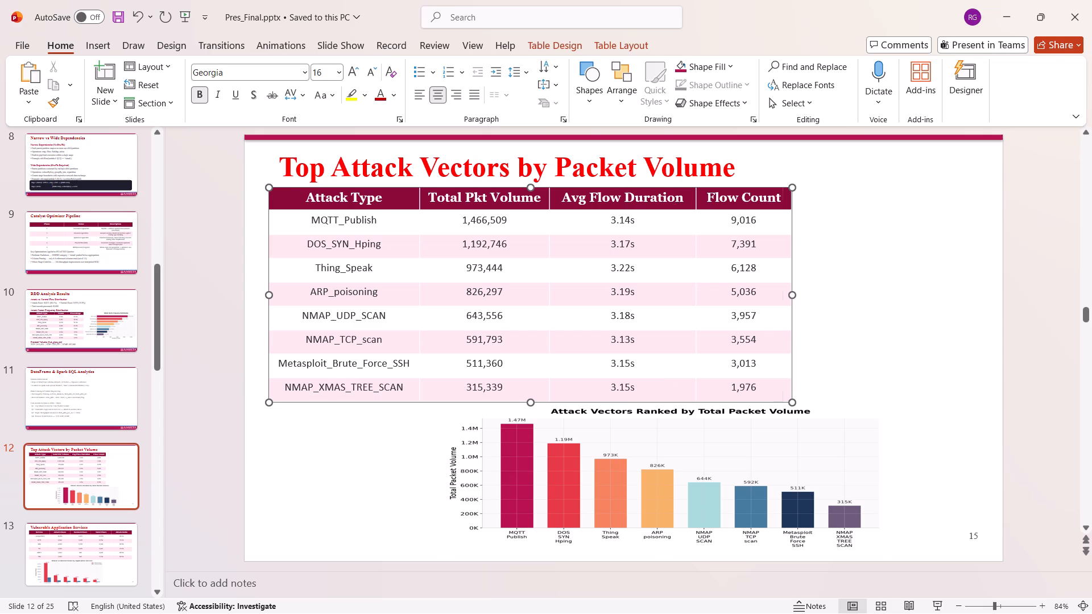
pyautogui.moveTo(783, 294); pyautogui.dragTo(678, 296)
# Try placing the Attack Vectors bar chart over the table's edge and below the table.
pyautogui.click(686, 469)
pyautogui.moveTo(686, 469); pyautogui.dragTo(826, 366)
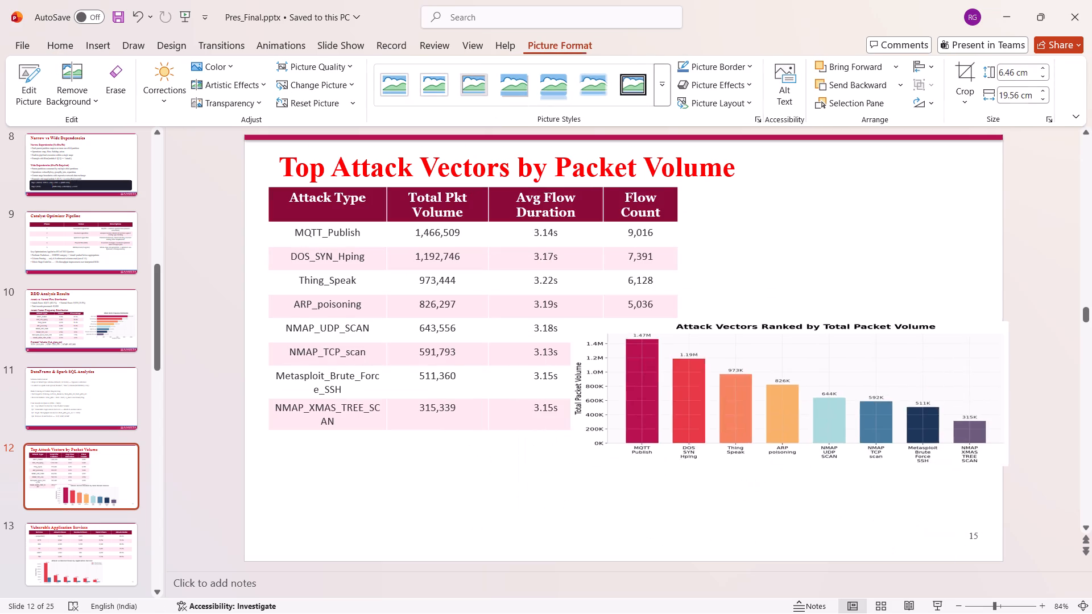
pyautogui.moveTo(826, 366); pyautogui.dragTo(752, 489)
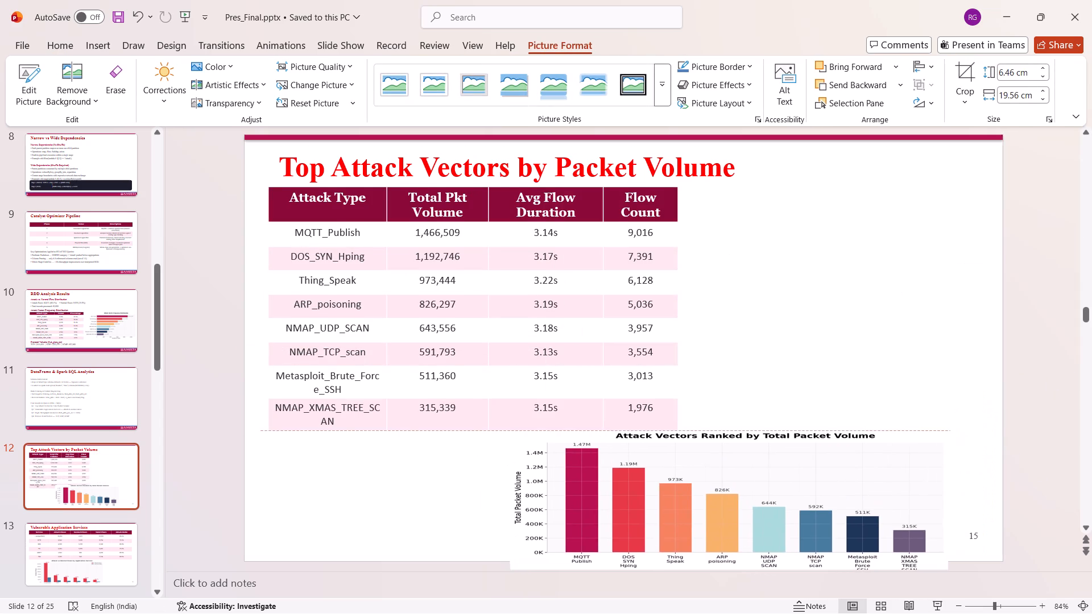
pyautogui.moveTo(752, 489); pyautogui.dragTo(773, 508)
# Recolour the title of the Top Attack Vectors by Packet Volume slide dark red.
pyautogui.click(527, 237)
pyautogui.click(507, 153)
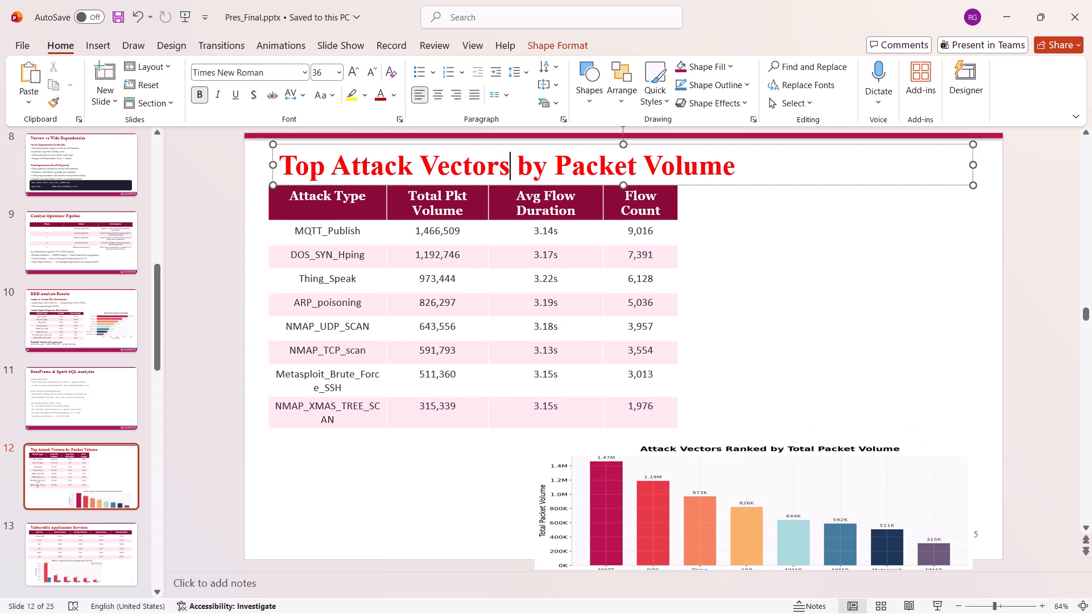
pyautogui.hotkey('ctrl', 'a')
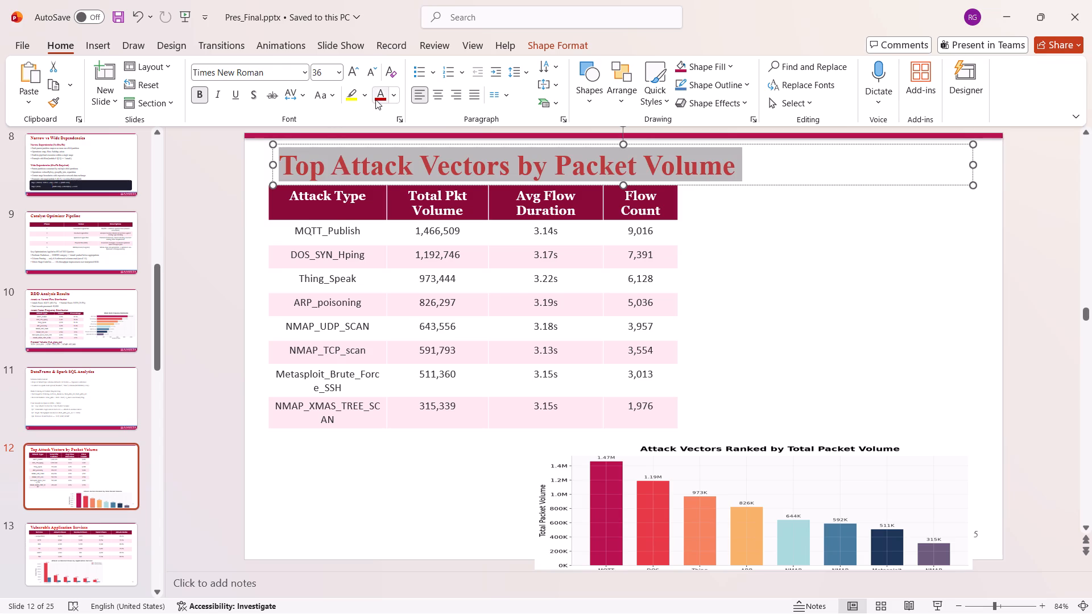
pyautogui.click(375, 99)
# Narrow the attack type table further so it fills a little under half of the slide width.
pyautogui.click(560, 291)
pyautogui.moveTo(676, 309); pyautogui.dragTo(602, 316)
# Place the Attack Vectors bar chart beside the table, then narrow and heighten it to fill the free space.
pyautogui.click(700, 435)
pyautogui.click(712, 446)
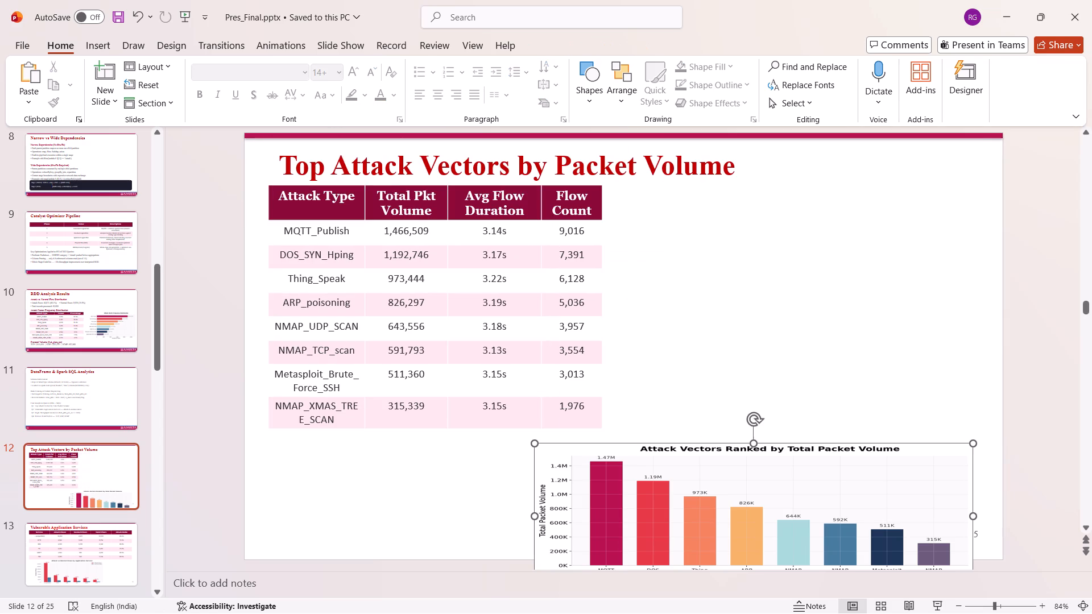
pyautogui.moveTo(712, 474); pyautogui.dragTo(787, 247)
pyautogui.moveTo(1046, 293); pyautogui.dragTo(996, 295)
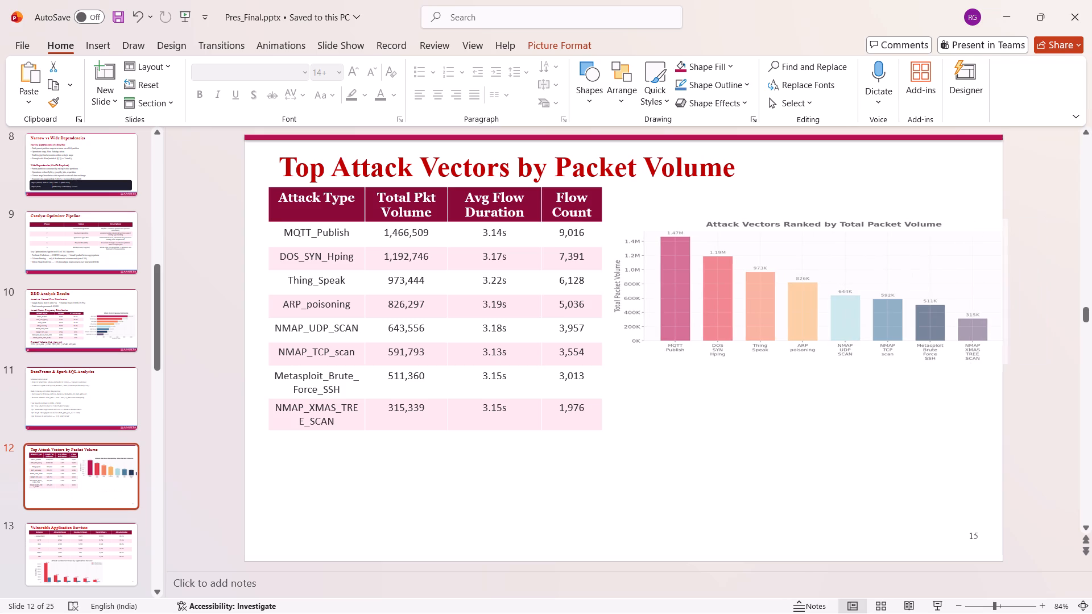
pyautogui.moveTo(996, 295); pyautogui.dragTo(994, 295)
pyautogui.click(801, 370)
pyautogui.click(801, 356)
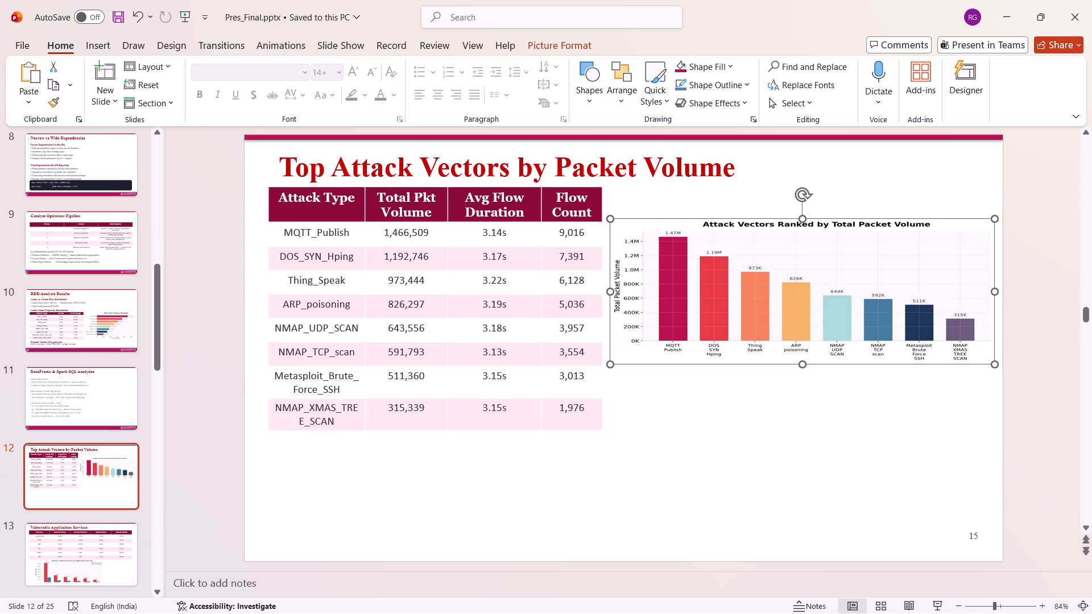
pyautogui.moveTo(801, 363); pyautogui.dragTo(793, 428)
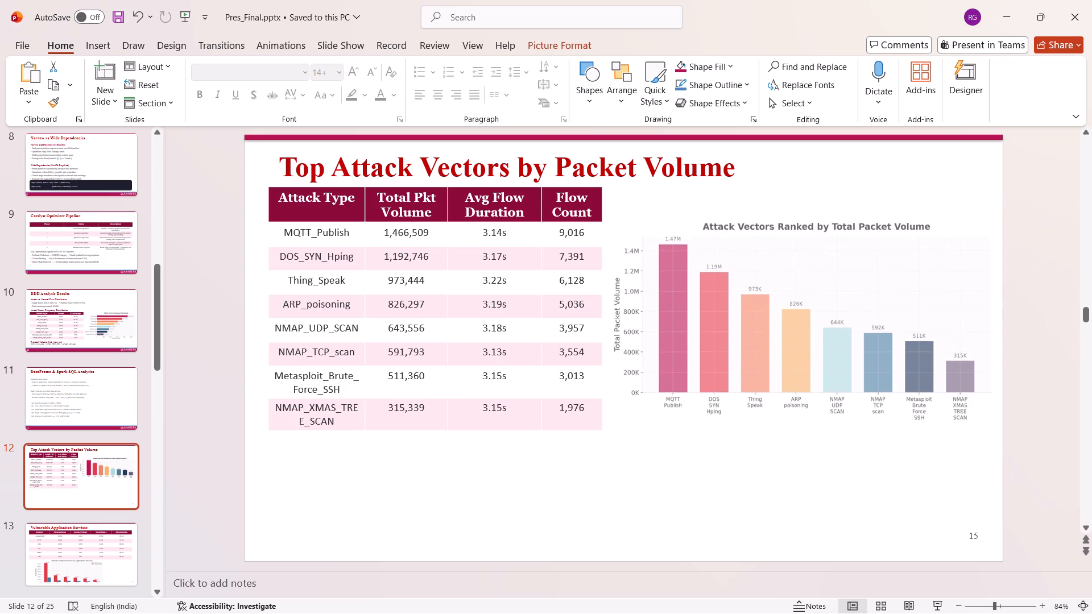
pyautogui.moveTo(793, 428); pyautogui.dragTo(791, 437)
pyautogui.moveTo(806, 266); pyautogui.dragTo(810, 250)
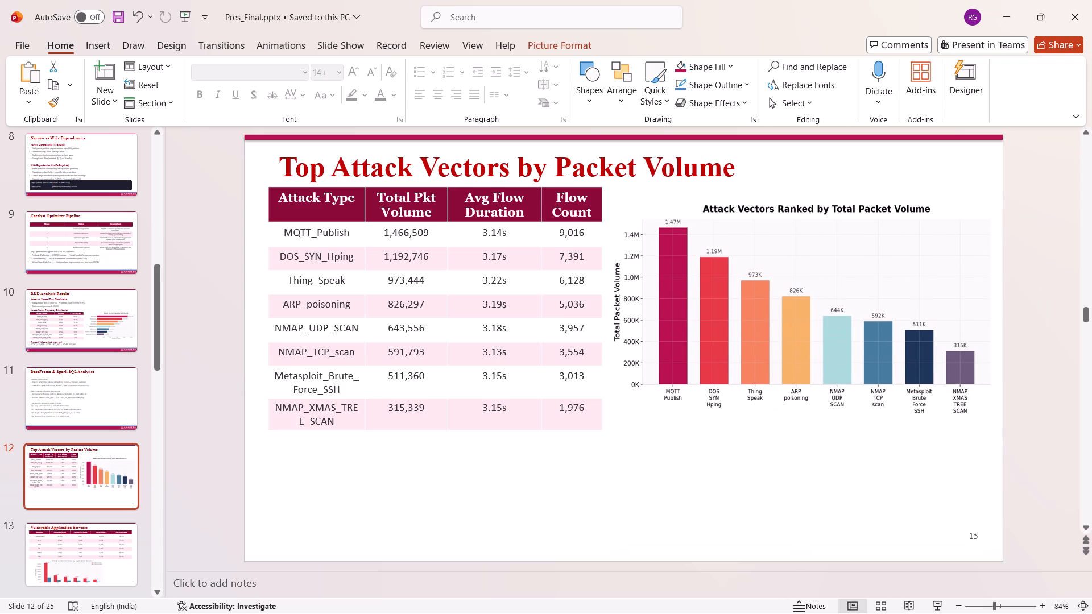
pyautogui.moveTo(810, 250); pyautogui.dragTo(811, 249)
# Widen the attack type table slightly on both sides, towards the slide edge and up to the chart.
pyautogui.click(569, 329)
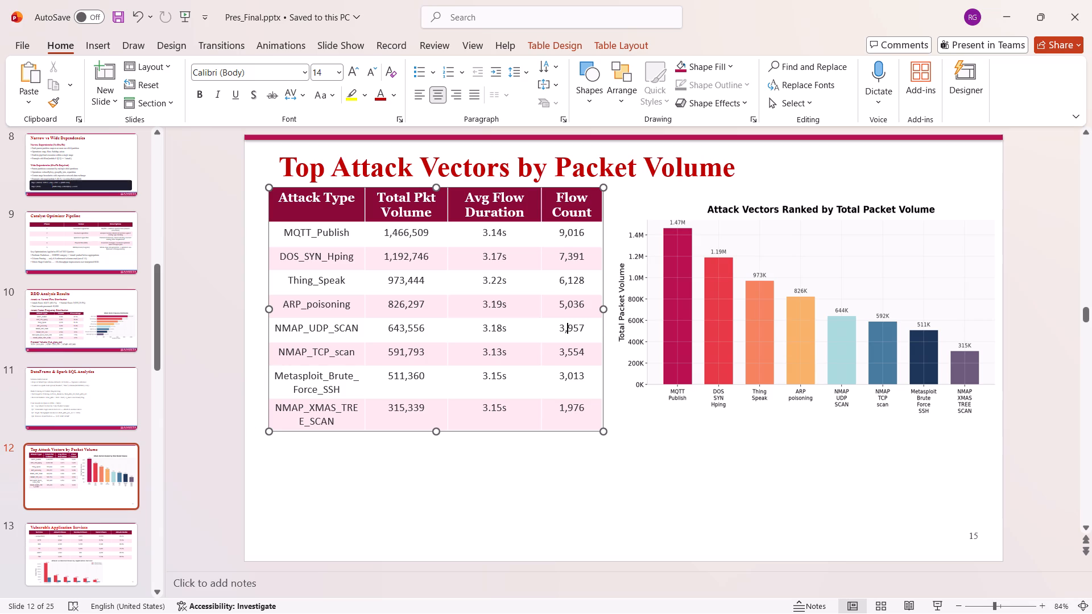
pyautogui.moveTo(268, 306); pyautogui.dragTo(262, 306)
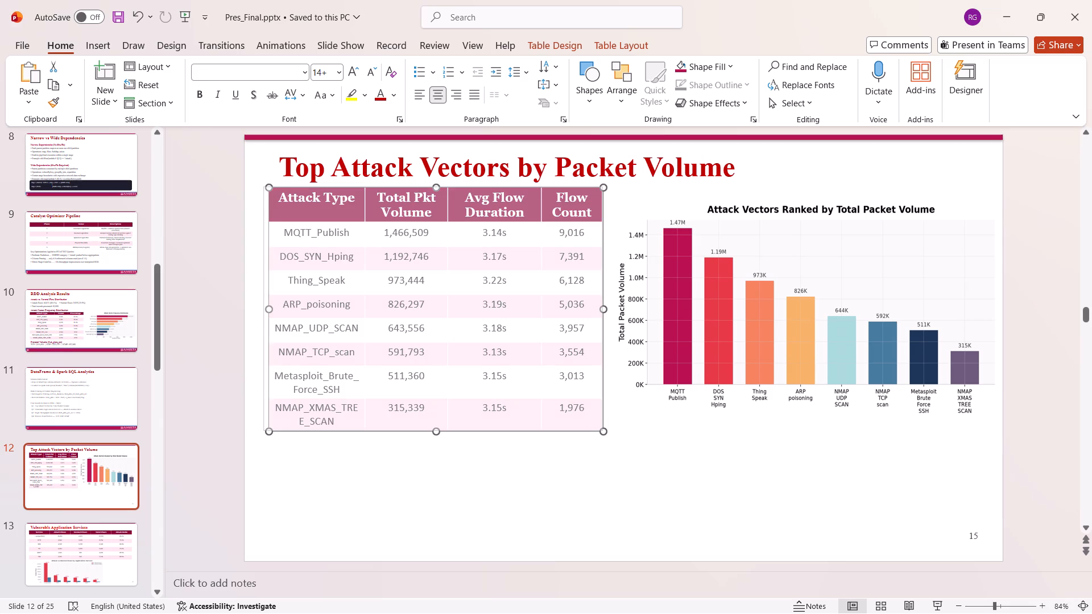
pyautogui.moveTo(262, 306); pyautogui.dragTo(257, 306)
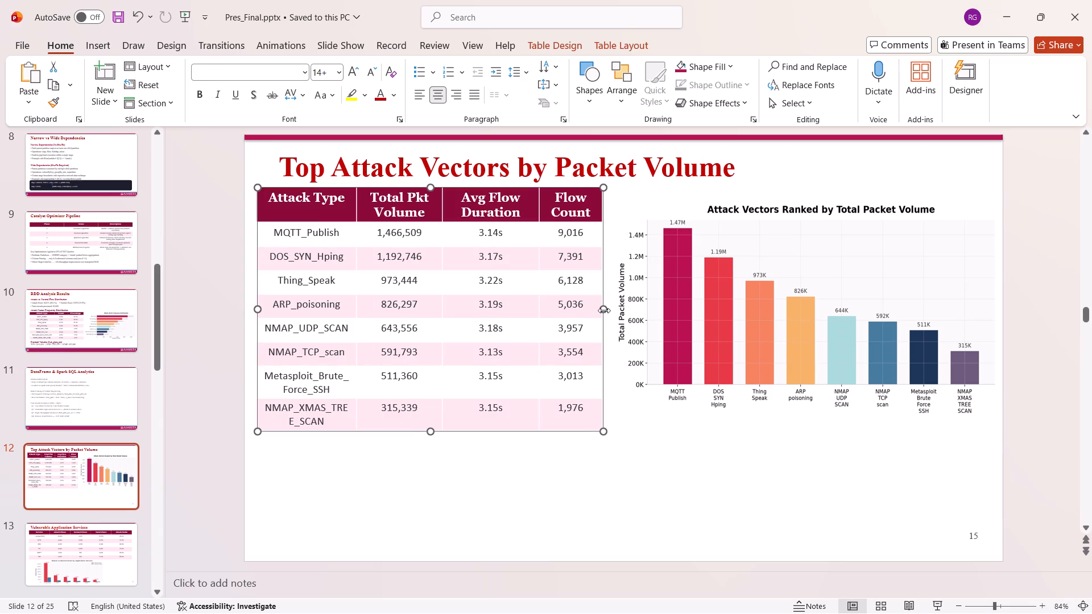
pyautogui.moveTo(604, 310); pyautogui.dragTo(614, 309)
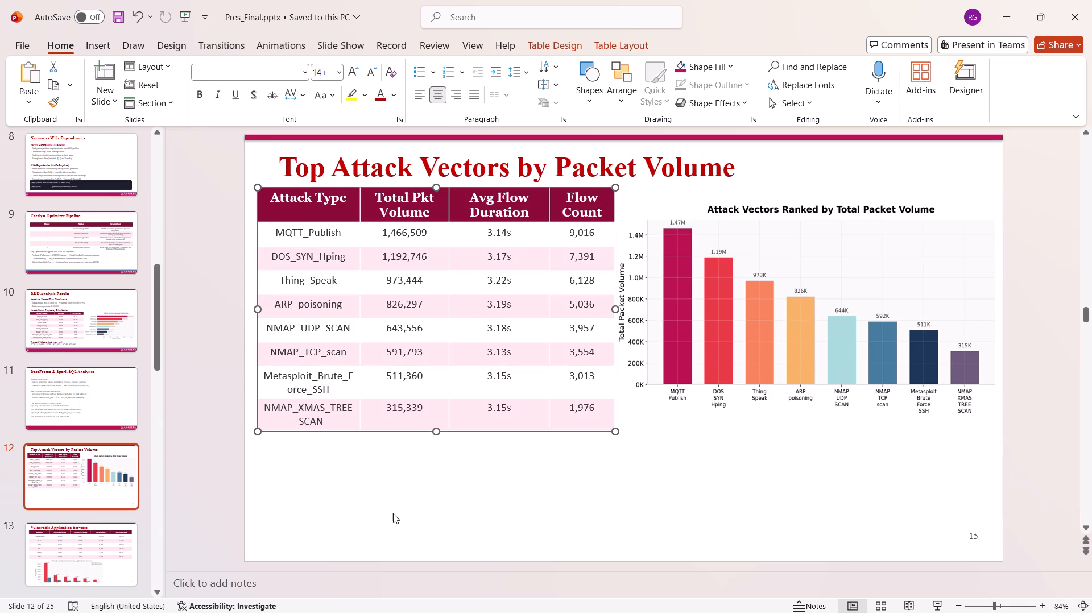
# Add the crimson footer band with Amrita logo to the Top Attack Vectors slide and number it 12.
pyautogui.click(393, 513)
pyautogui.hotkey('ctrl', 'c')
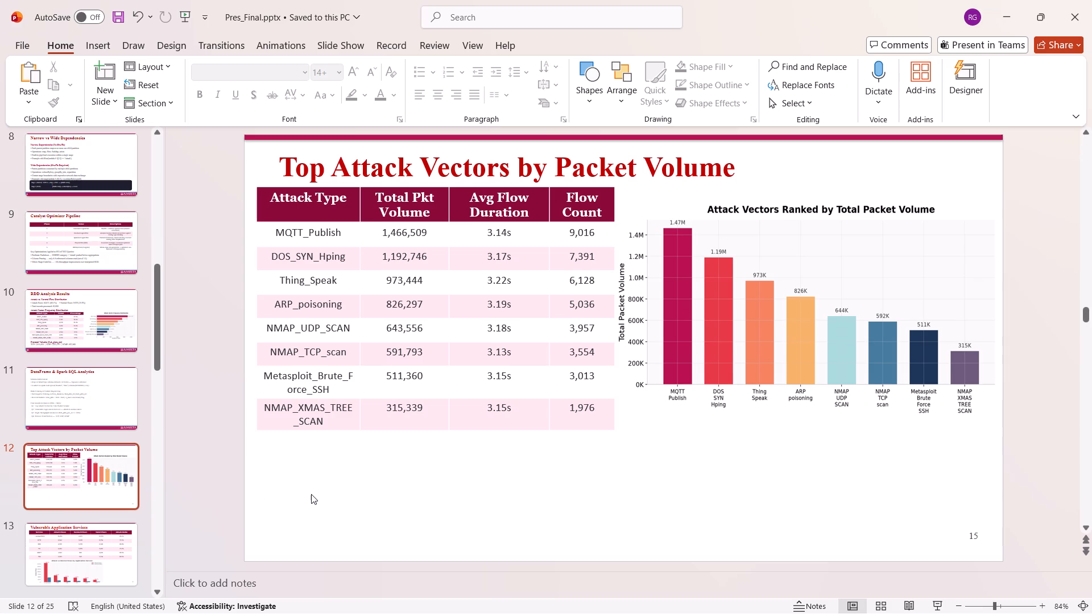
pyautogui.hotkey('ctrl', 'v')
pyautogui.click(256, 543)
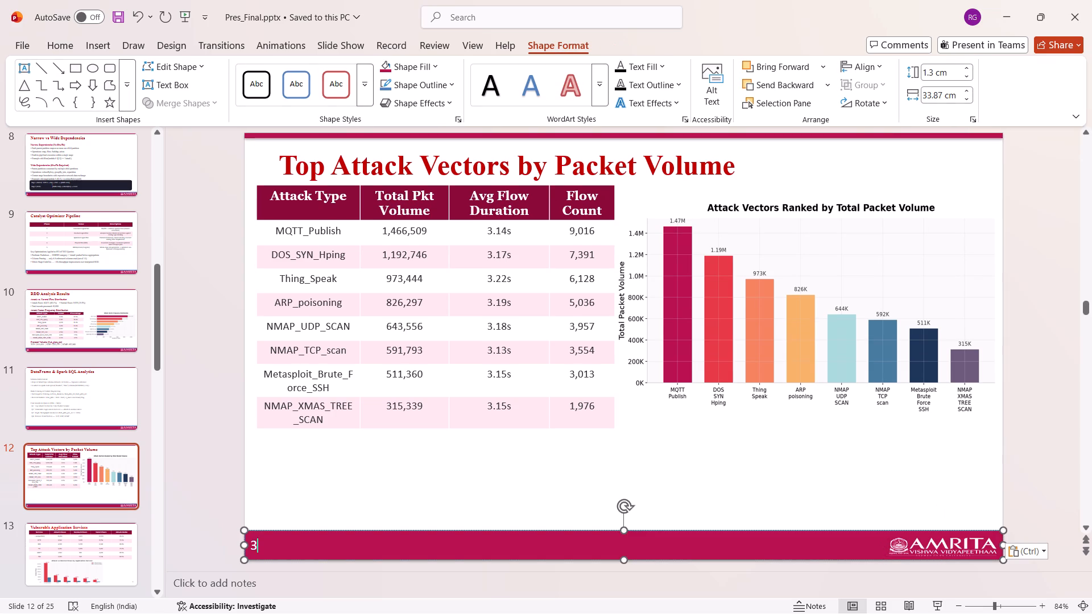
pyautogui.press('BackSpace')
pyautogui.write('12')
pyautogui.click(165, 463)
# Narrow the services table on the Vulnerable Application Services slide to about a third of its width.
pyautogui.click(85, 556)
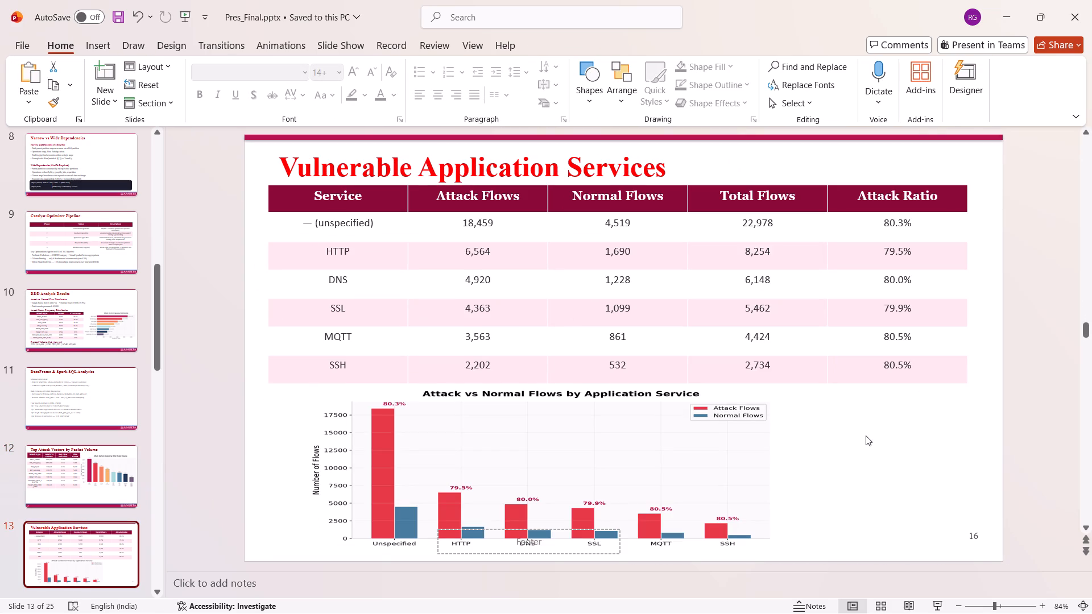
pyautogui.click(866, 435)
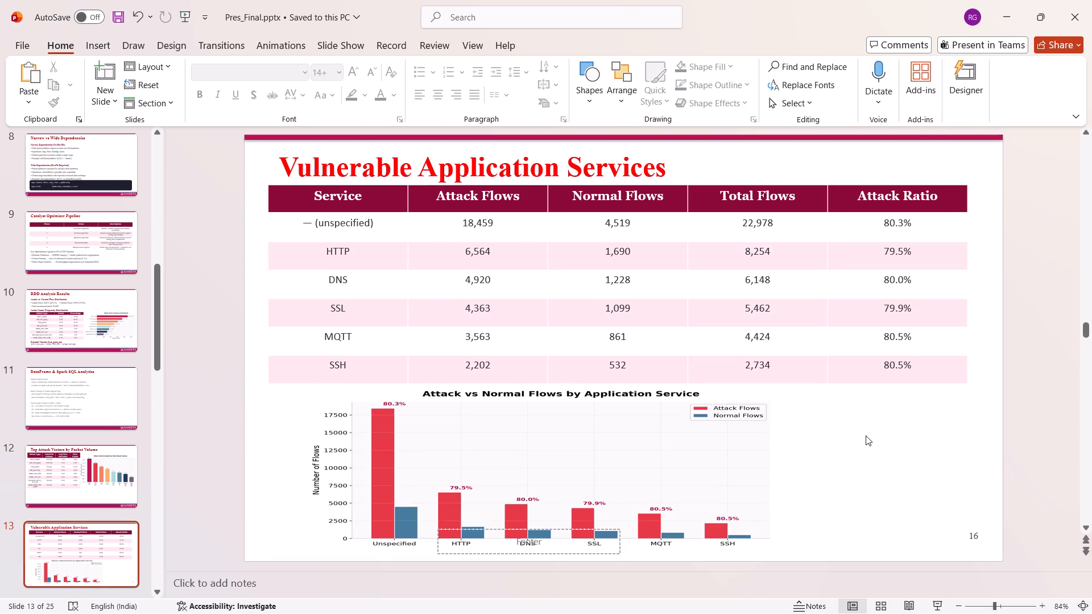
pyautogui.click(815, 327)
pyautogui.click(970, 280)
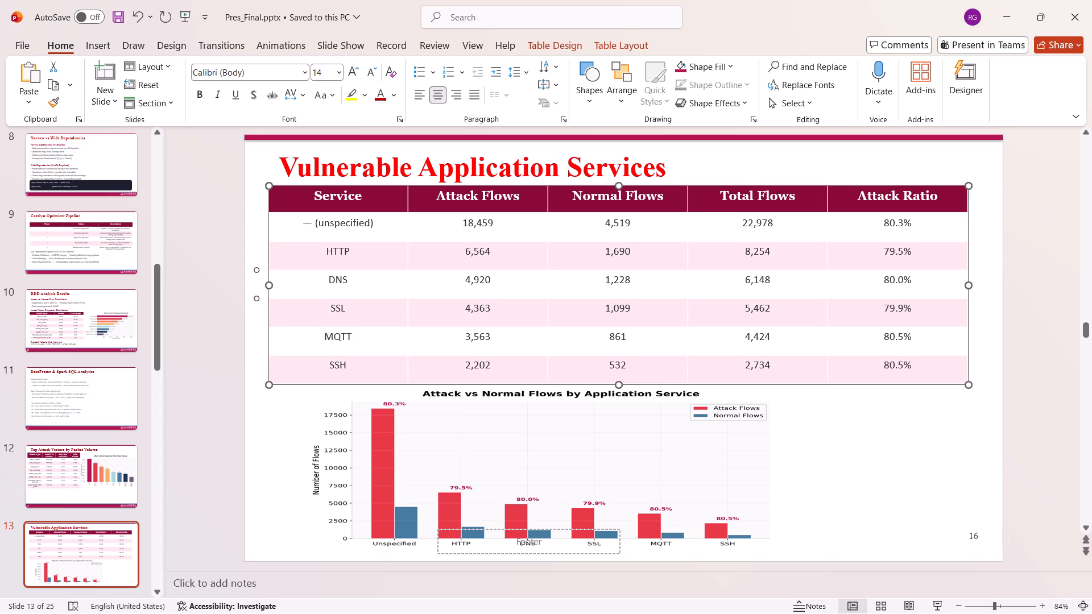
pyautogui.click(963, 287)
pyautogui.moveTo(968, 287); pyautogui.dragTo(764, 298)
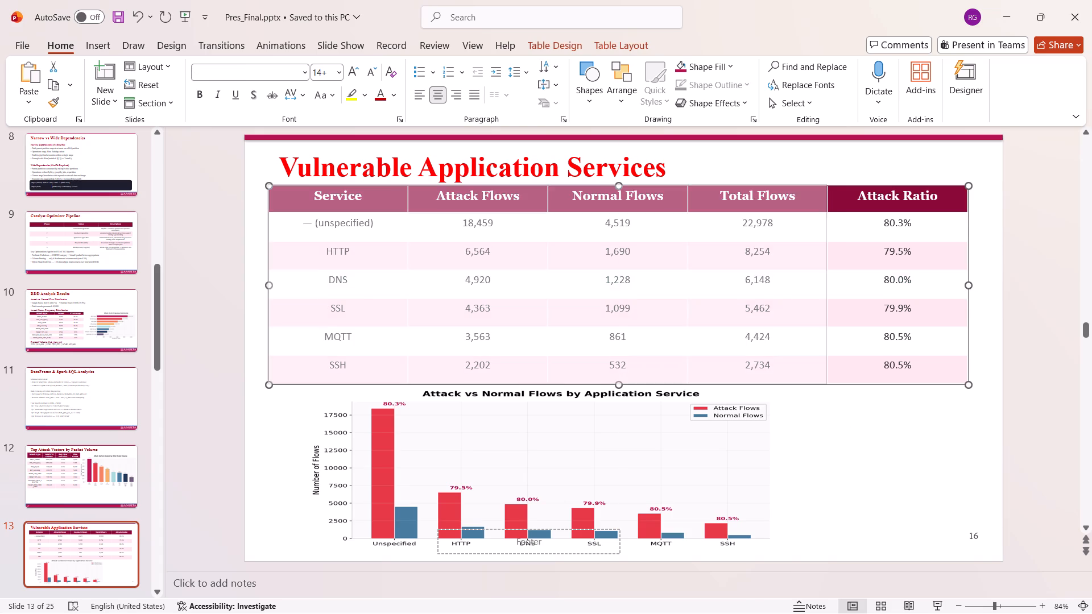
pyautogui.moveTo(764, 298); pyautogui.dragTo(478, 310)
# Move the Attack vs Normal Flows chart beside the services table and narrow it from its table-facing side.
pyautogui.click(588, 435)
pyautogui.moveTo(588, 435); pyautogui.dragTo(814, 250)
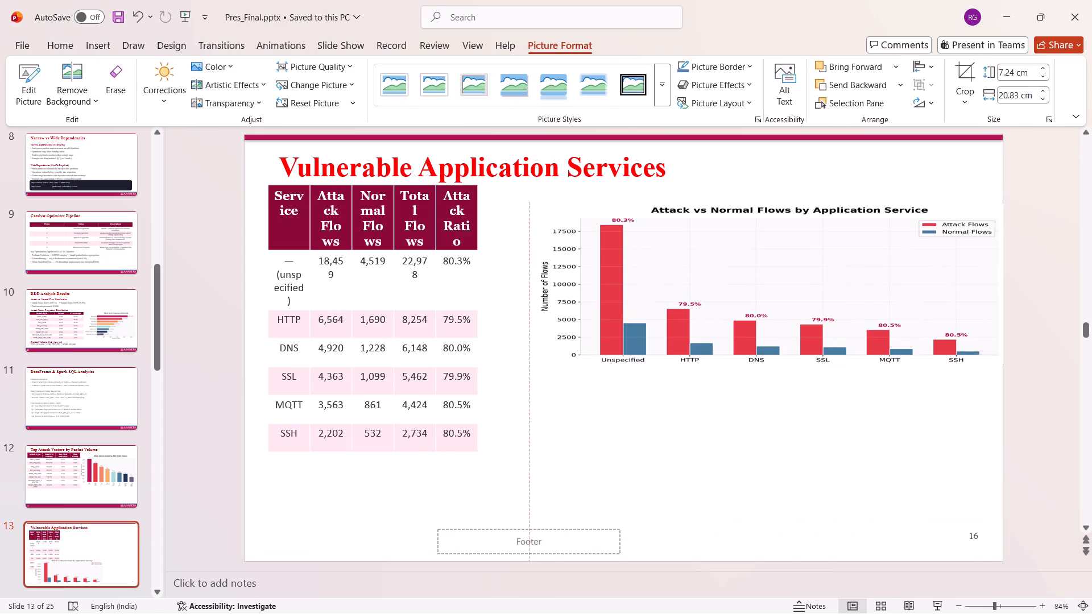
pyautogui.moveTo(814, 250); pyautogui.dragTo(821, 230)
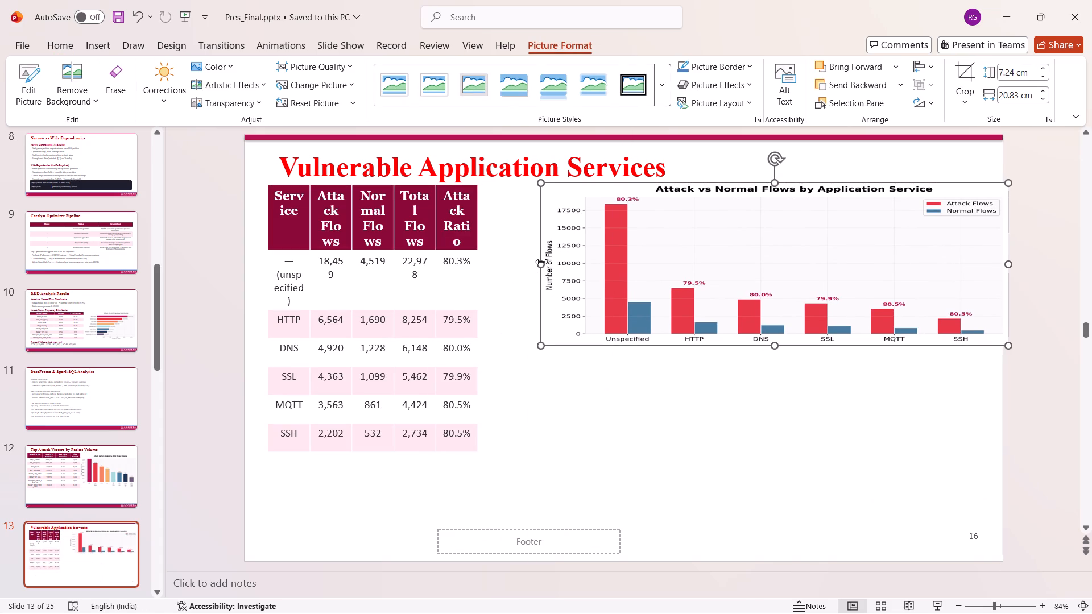
pyautogui.moveTo(541, 262); pyautogui.dragTo(675, 257)
# Widen the services table until it ends just short of the chart and "(unspecified)" fits on one line.
pyautogui.click(449, 313)
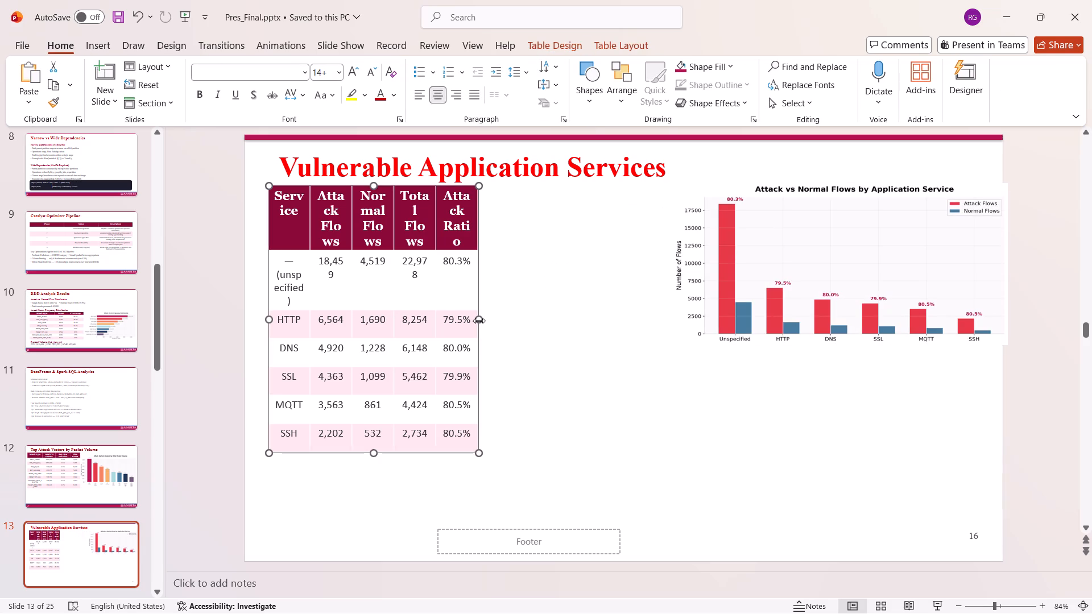
pyautogui.moveTo(479, 321); pyautogui.dragTo(595, 312)
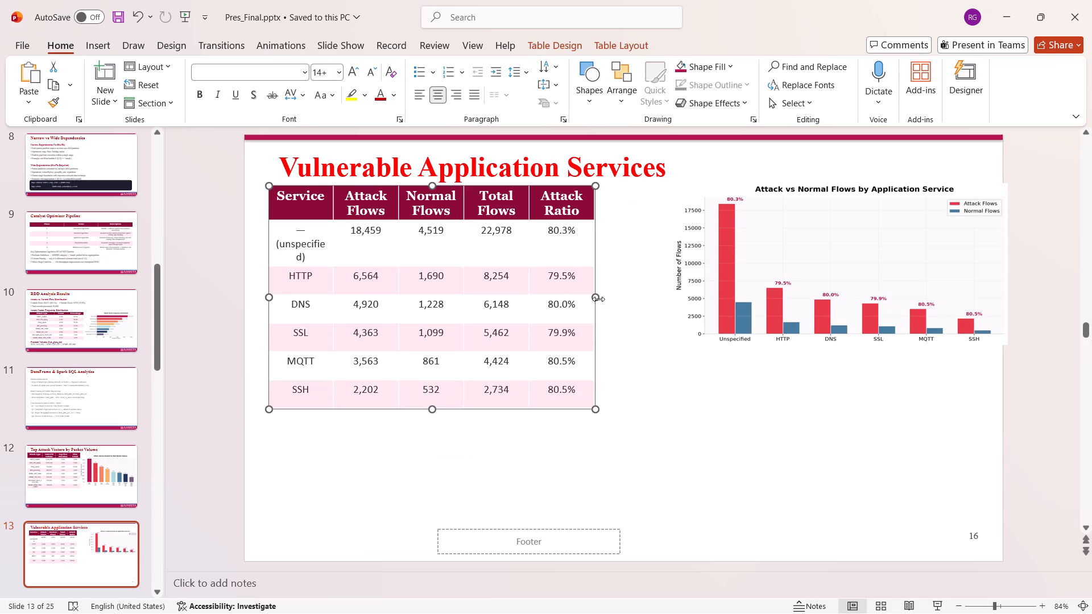
pyautogui.moveTo(595, 297); pyautogui.dragTo(613, 297)
pyautogui.moveTo(613, 297); pyautogui.dragTo(640, 297)
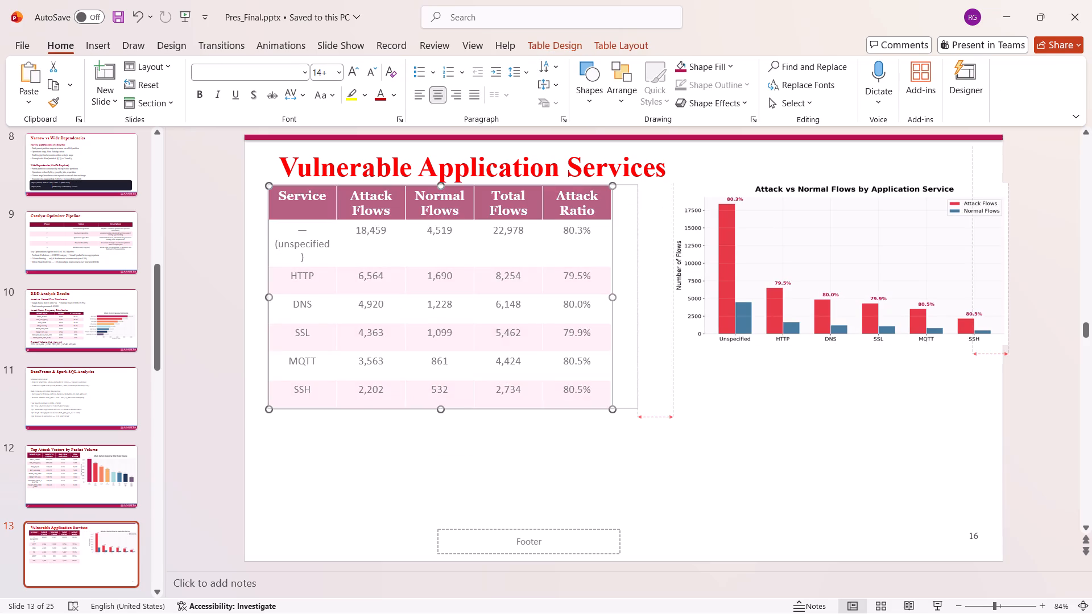
pyautogui.moveTo(640, 297); pyautogui.dragTo(641, 297)
# Move the services table and the Attack vs Normal Flows chart lower so they sit side by side mid-slide.
pyautogui.click(772, 342)
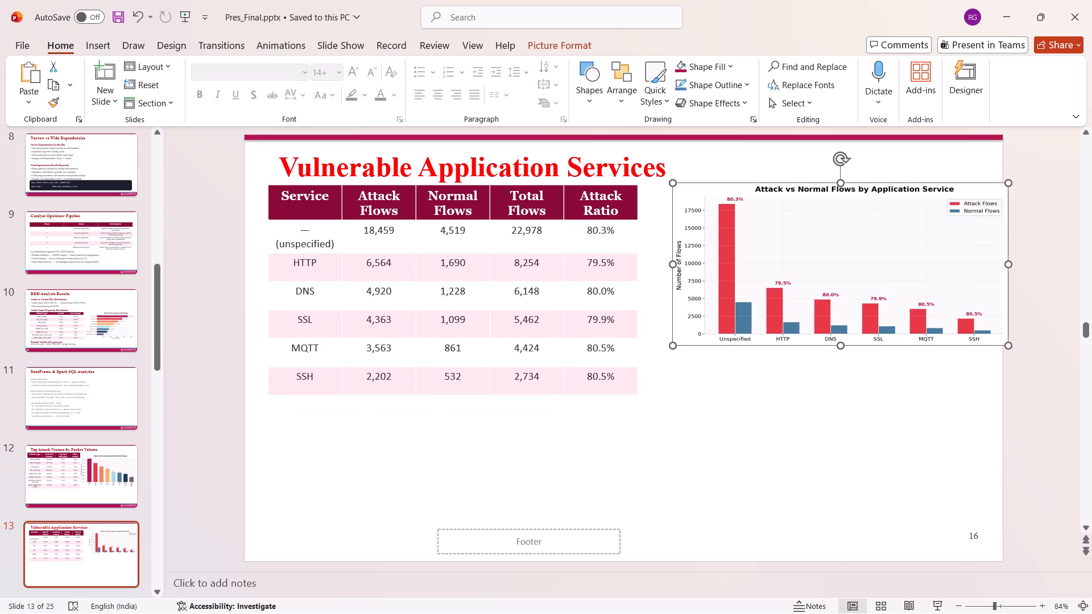
pyautogui.moveTo(797, 271); pyautogui.dragTo(775, 281)
pyautogui.click(450, 354)
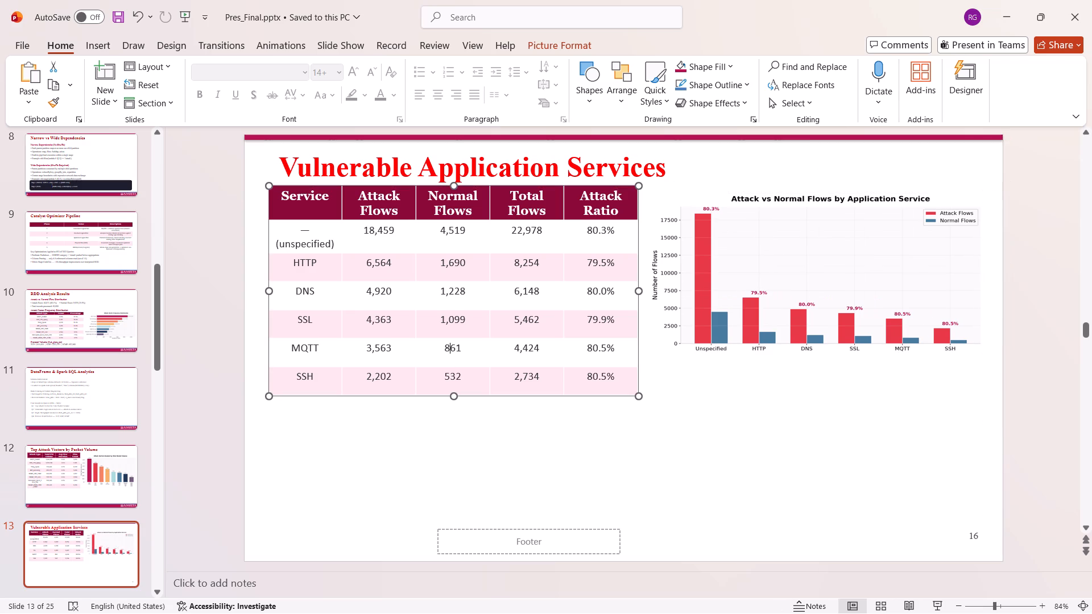
pyautogui.moveTo(476, 395); pyautogui.dragTo(475, 459)
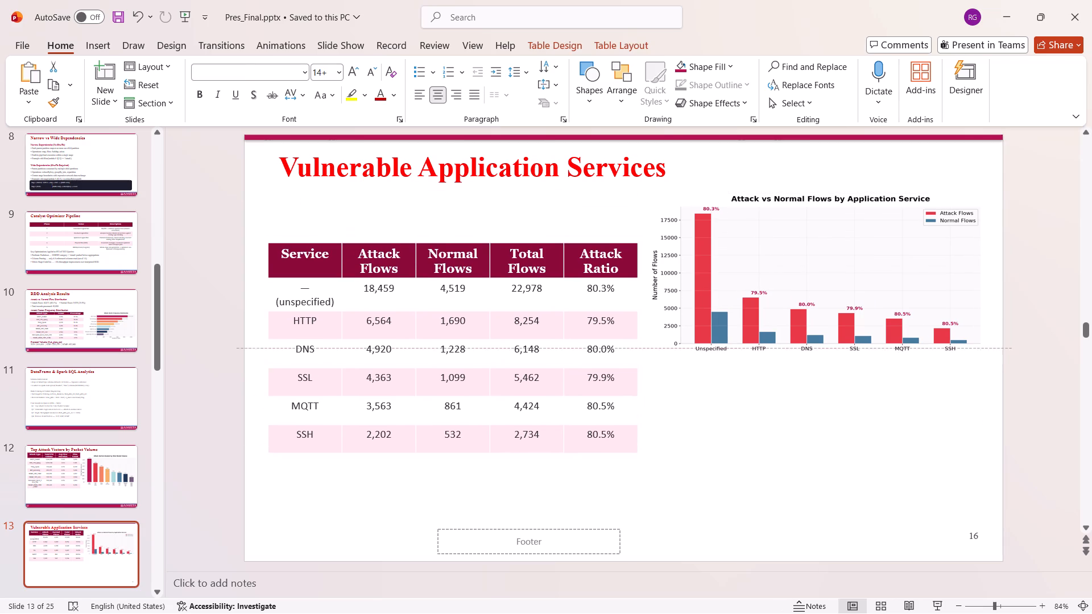
pyautogui.moveTo(475, 459); pyautogui.dragTo(471, 460)
pyautogui.click(792, 292)
pyautogui.moveTo(839, 285); pyautogui.dragTo(835, 347)
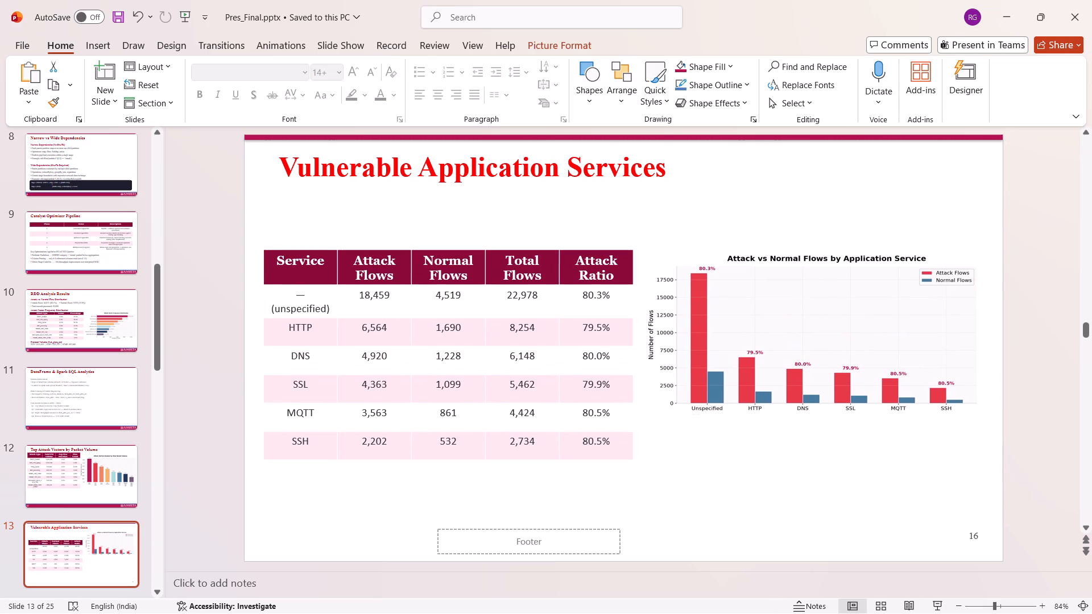
# Stretch the Attack vs Normal Flows chart down to the services table's bottom edge and slightly wider toward the slide's outer edge.
pyautogui.moveTo(835, 347); pyautogui.dragTo(834, 347)
pyautogui.moveTo(810, 417); pyautogui.dragTo(809, 460)
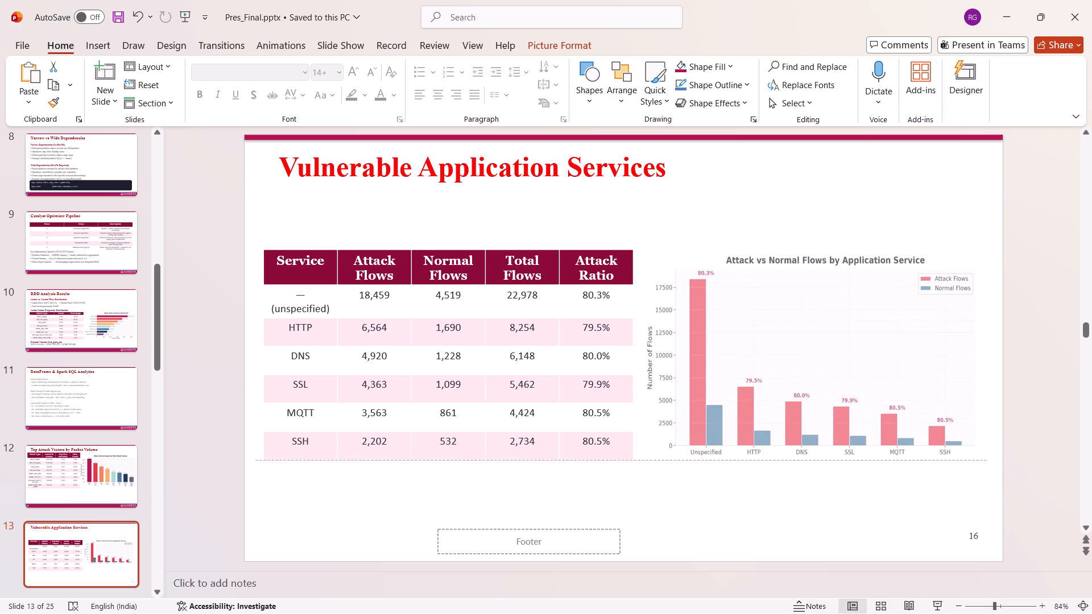
pyautogui.moveTo(809, 460); pyautogui.dragTo(808, 463)
pyautogui.click(808, 463)
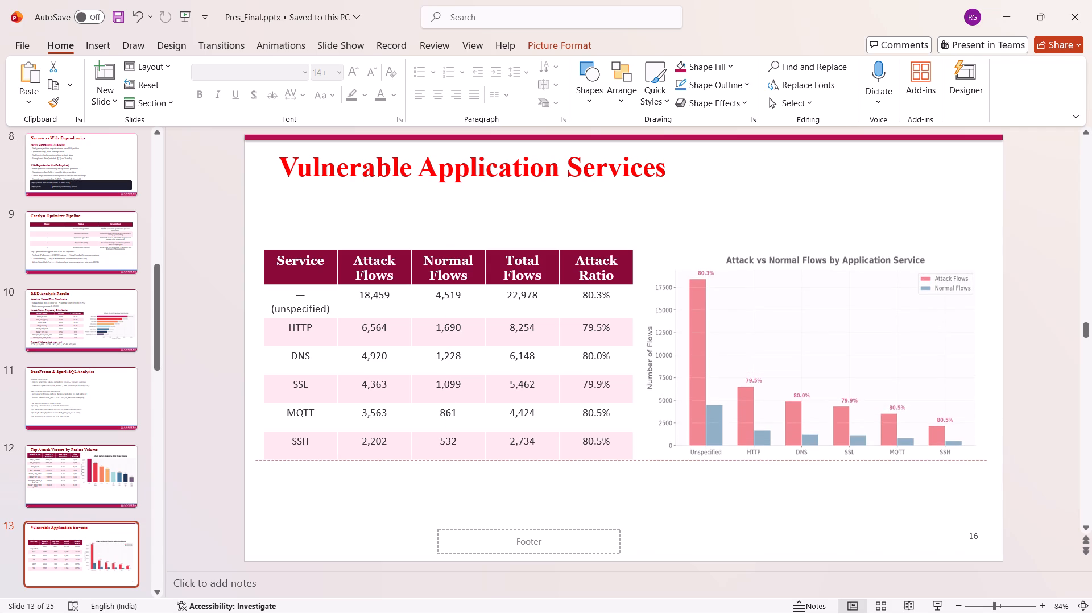
pyautogui.moveTo(982, 354); pyautogui.dragTo(992, 354)
pyautogui.click(1015, 364)
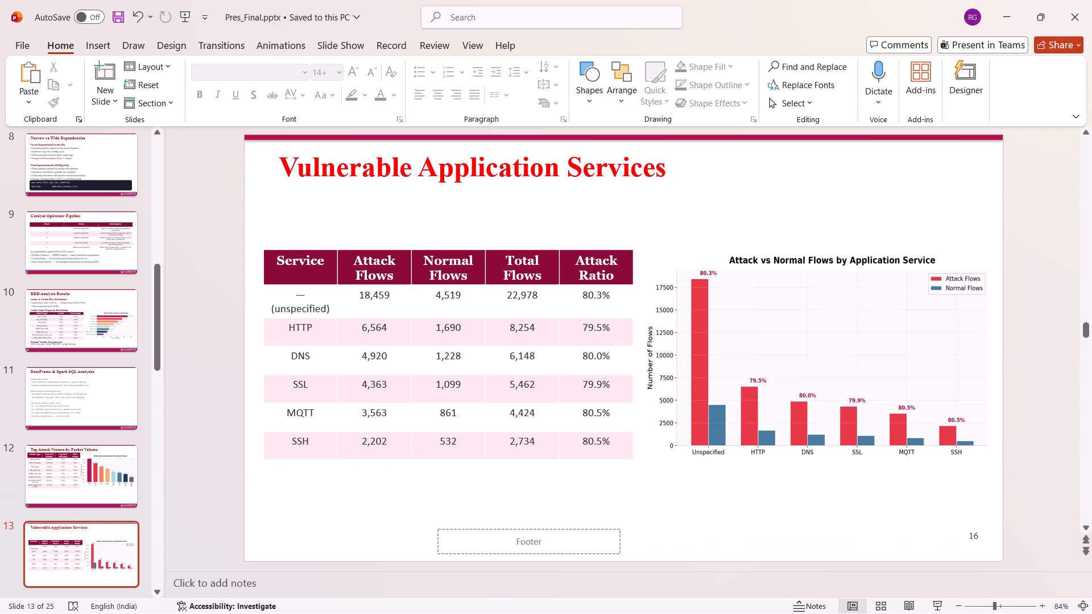
# Replace the footer placeholder on the Vulnerable Application Services slide with the copied Amrita footer band and number it 13.
pyautogui.click(501, 535)
pyautogui.click(491, 528)
pyautogui.press('Delete')
pyautogui.hotkey('ctrl', 'v')
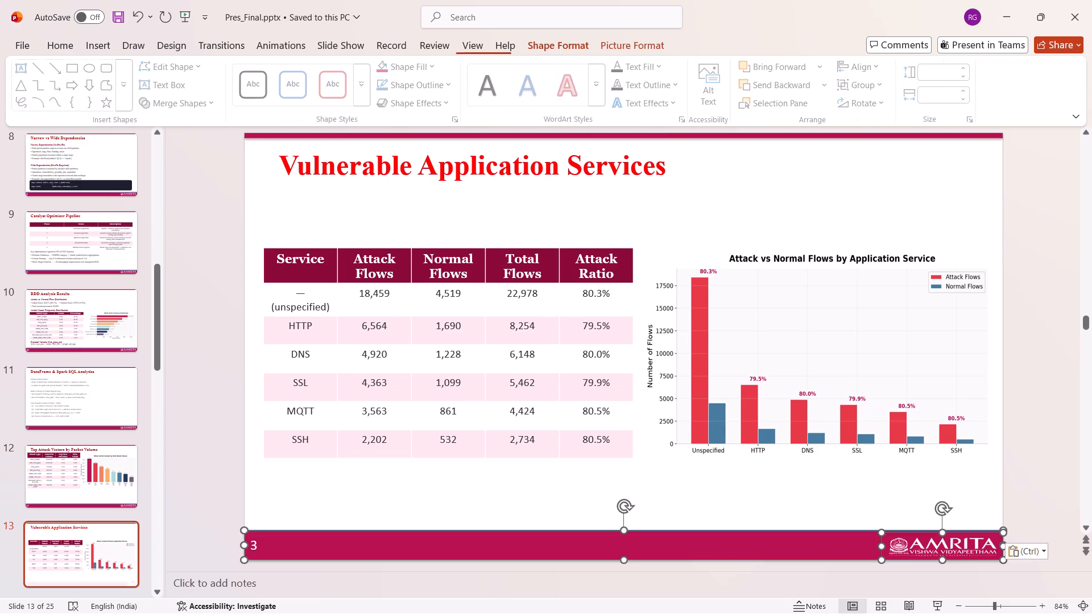
pyautogui.click(265, 542)
pyautogui.click(247, 545)
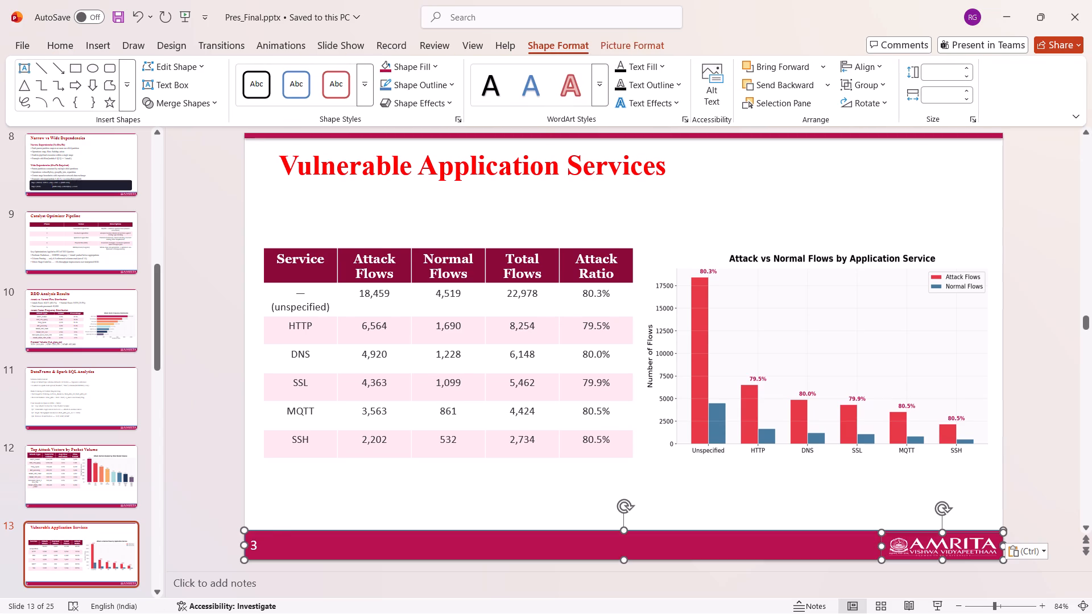
pyautogui.click(251, 545)
pyautogui.press('1')
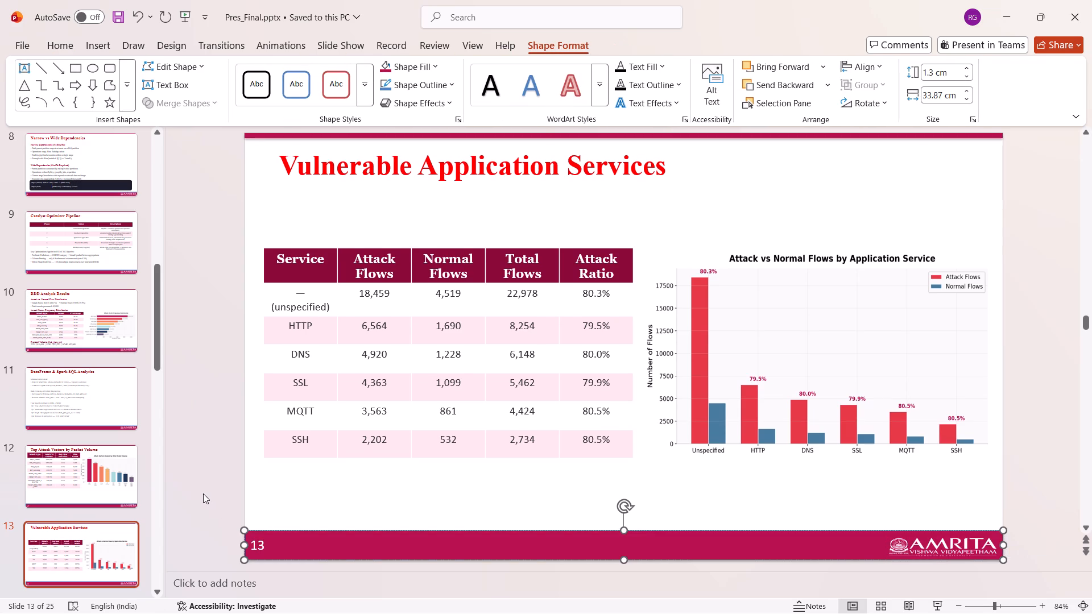
pyautogui.doubleClick(201, 492)
pyautogui.click(209, 444)
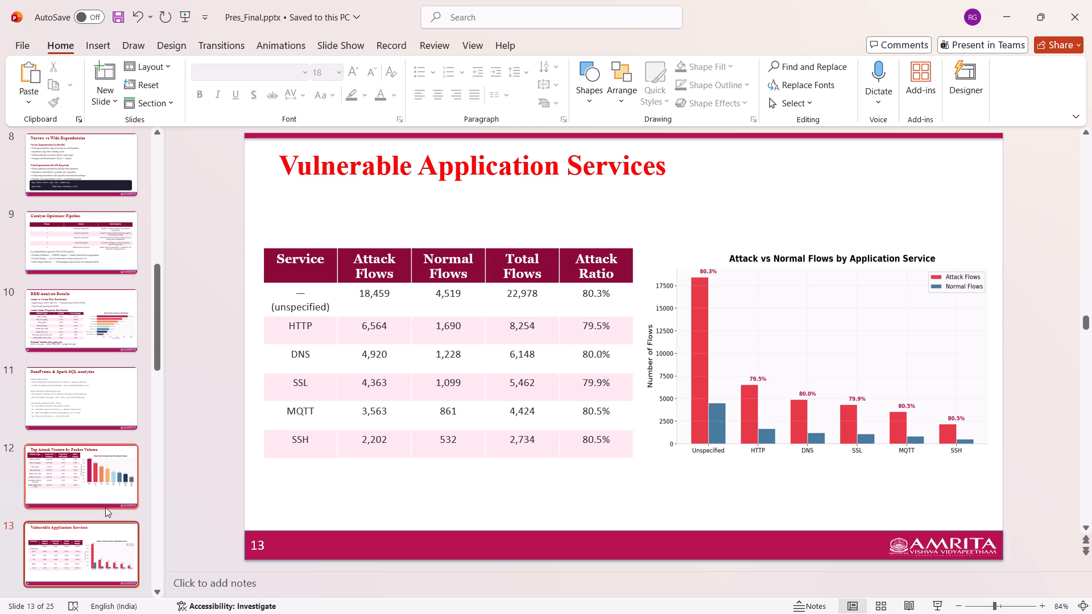
# Replace the footer placeholder on the End-to-End Data Processing Pipeline slide with the Amrita footer band and number it 14.
pyautogui.scroll(-5, 105, 508)
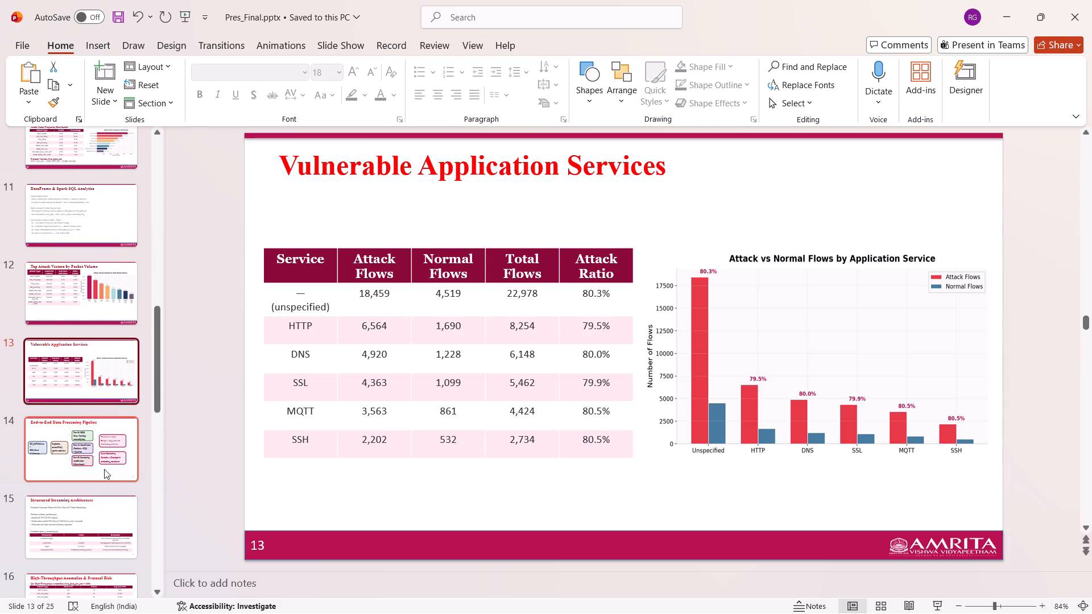
pyautogui.click(104, 469)
pyautogui.click(479, 528)
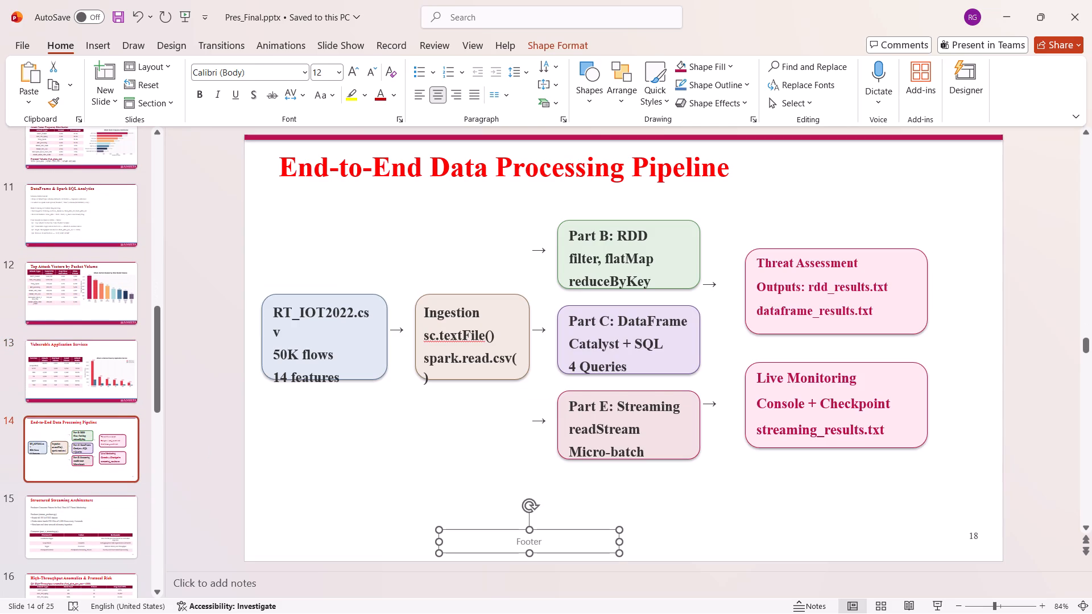
pyautogui.press('Delete')
pyautogui.hotkey('ctrl', 'v')
pyautogui.click(263, 541)
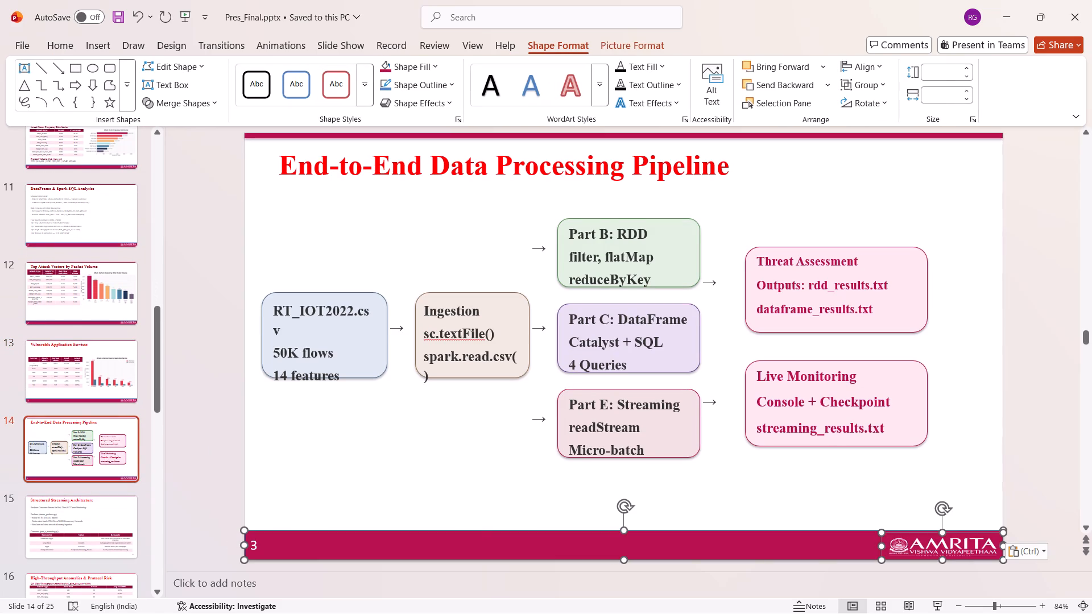
pyautogui.click(255, 546)
pyautogui.press('BackSpace')
pyautogui.write('14')
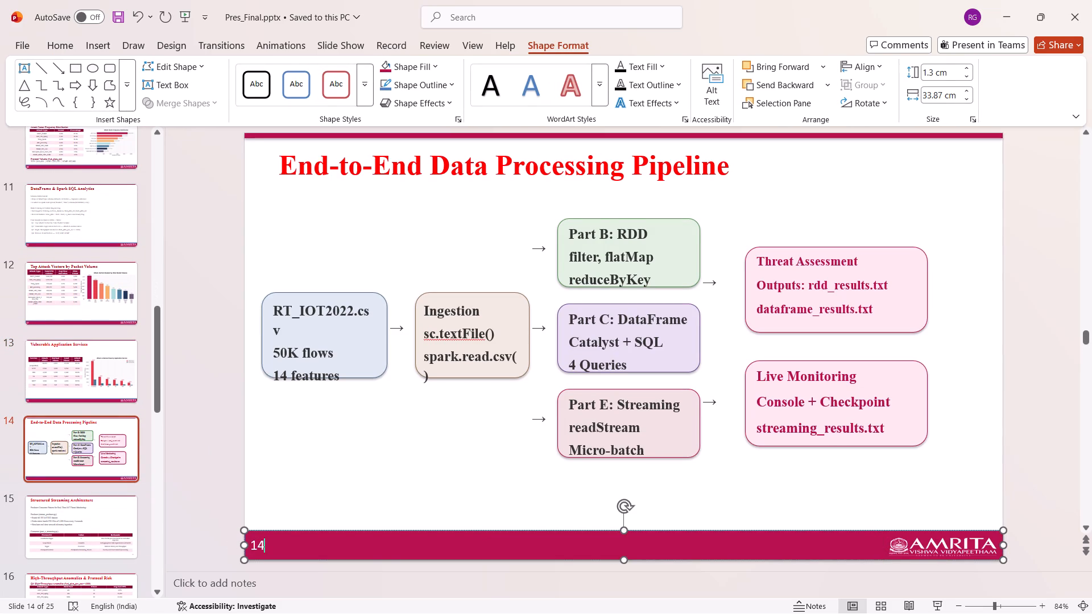
# Replace the footer placeholder on the Structured Streaming Architecture slide with the Amrita footer band and number it 15.
pyautogui.click(122, 537)
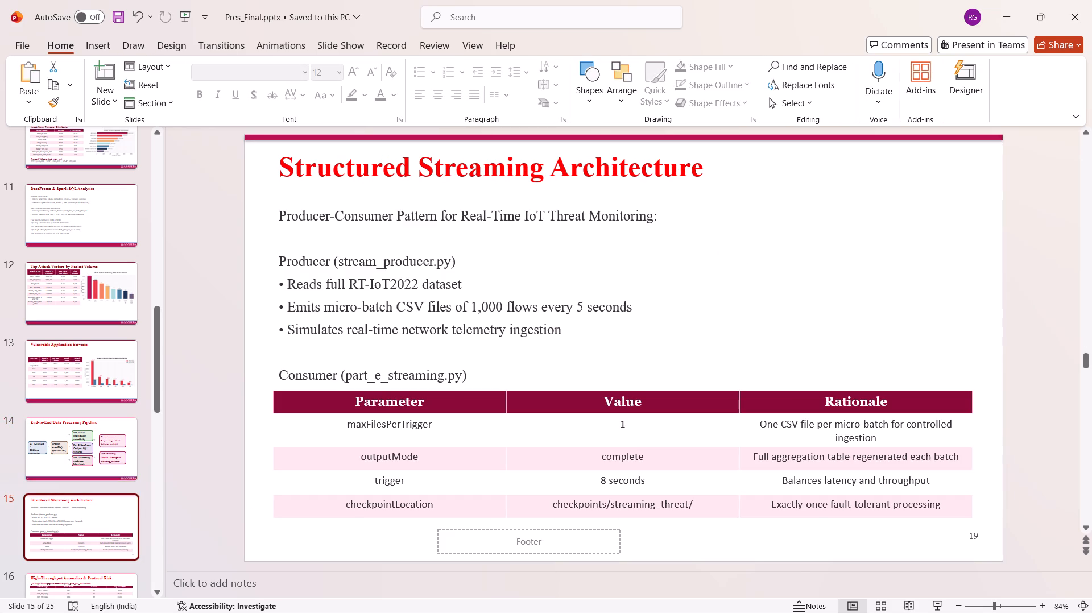
pyautogui.click(454, 531)
pyautogui.click(453, 531)
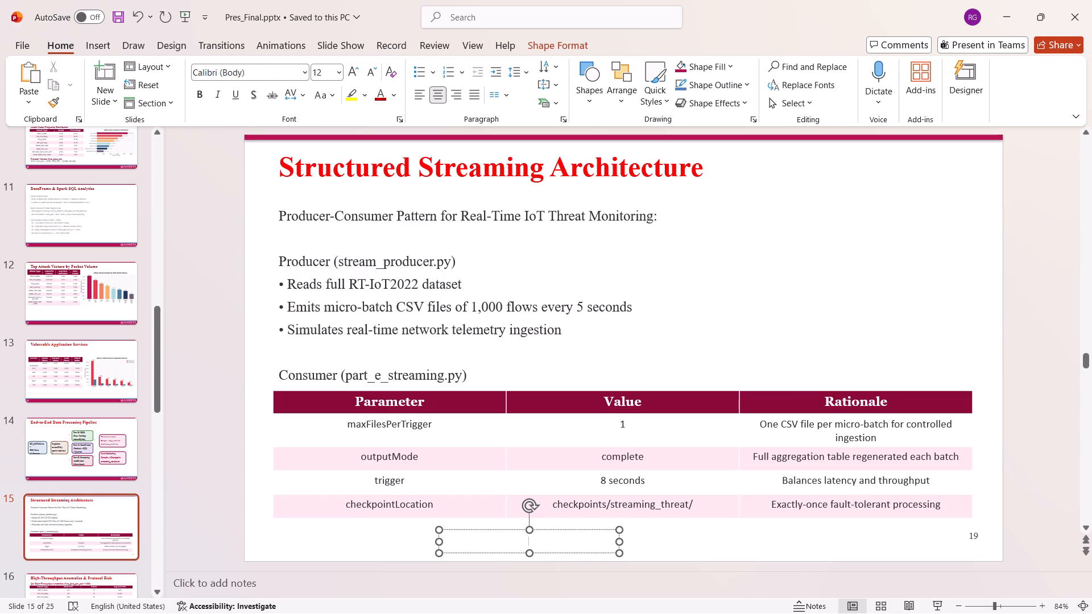
pyautogui.press('Delete')
pyautogui.hotkey('ctrl', 'v')
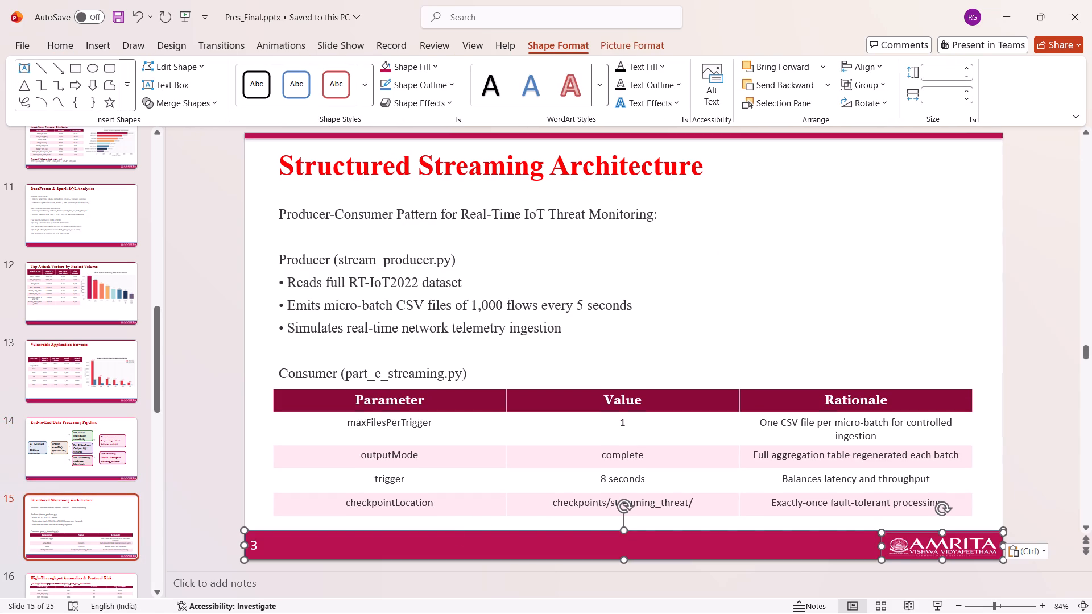
pyautogui.click(255, 544)
pyautogui.press('BackSpace')
pyautogui.write('15')
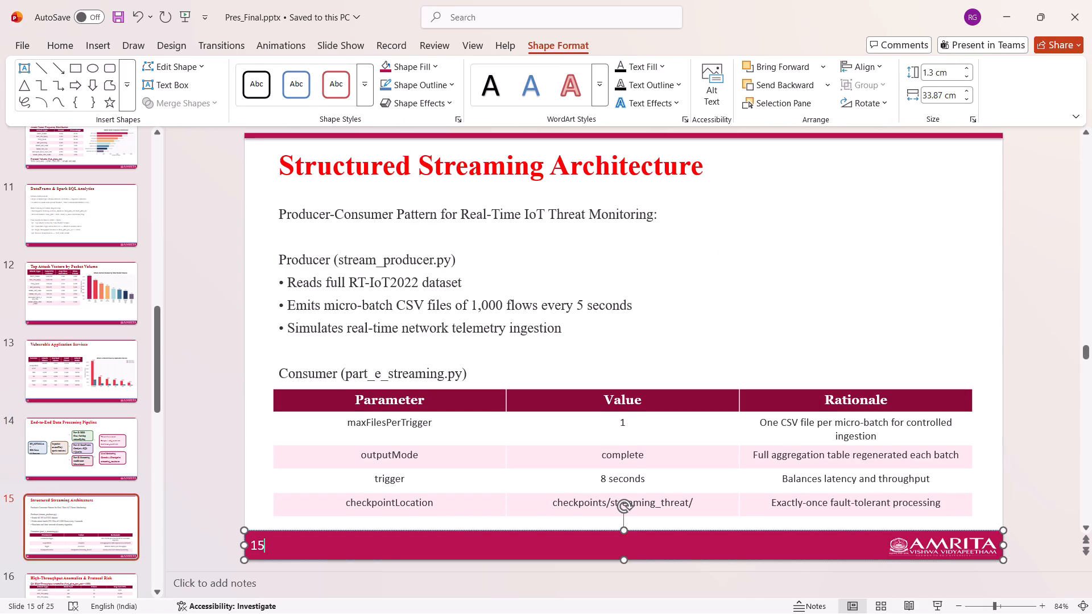
pyautogui.click(204, 511)
# Replace the footer placeholder on the High-Throughput Anomalies & Protocol Risk slide with the Amrita footer band and number it 16.
pyautogui.scroll(-1, 70, 541)
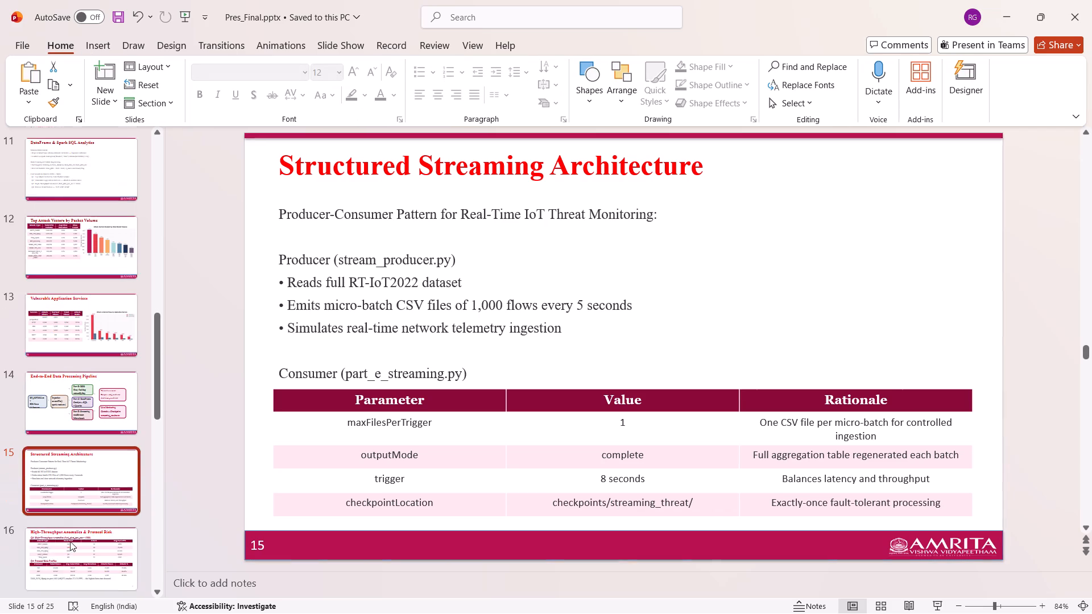
pyautogui.scroll(-3, 70, 541)
pyautogui.click(80, 360)
pyautogui.click(80, 360)
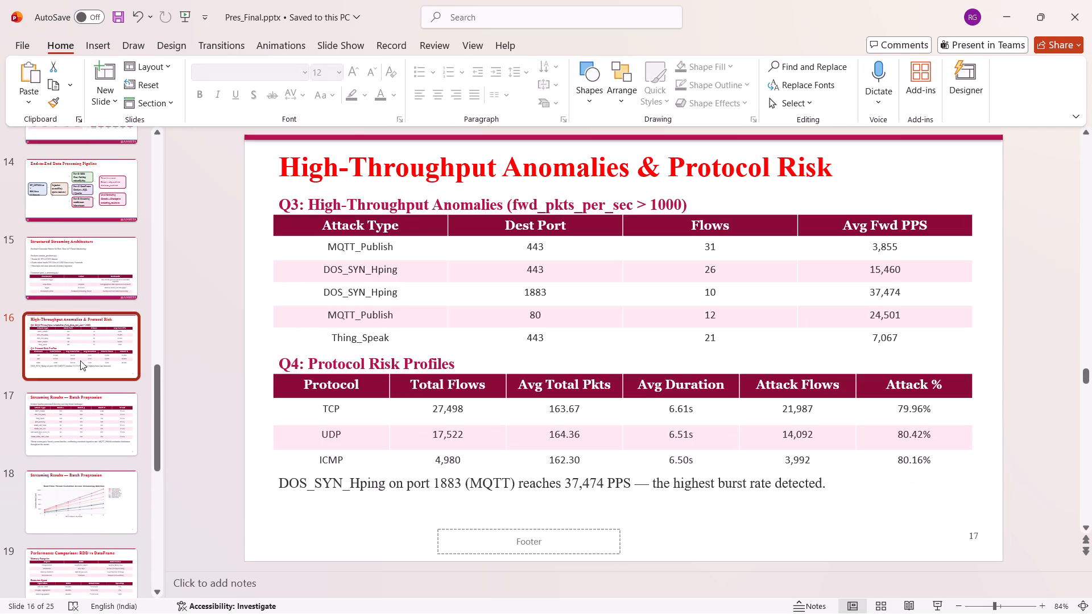
pyautogui.click(454, 530)
pyautogui.click(454, 530)
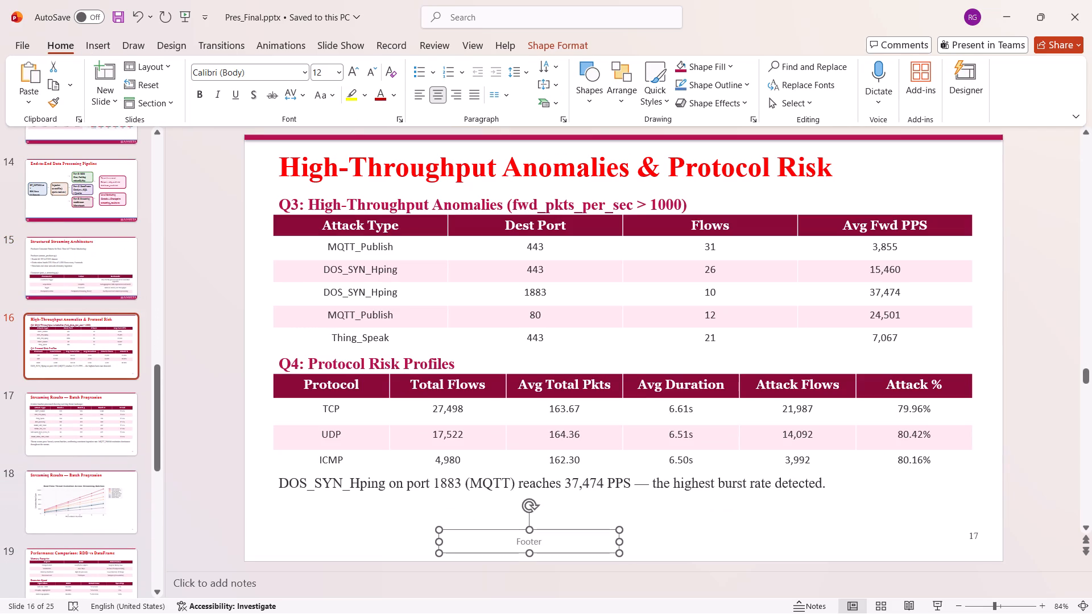
pyautogui.press('Delete')
pyautogui.hotkey('ctrl', 'v')
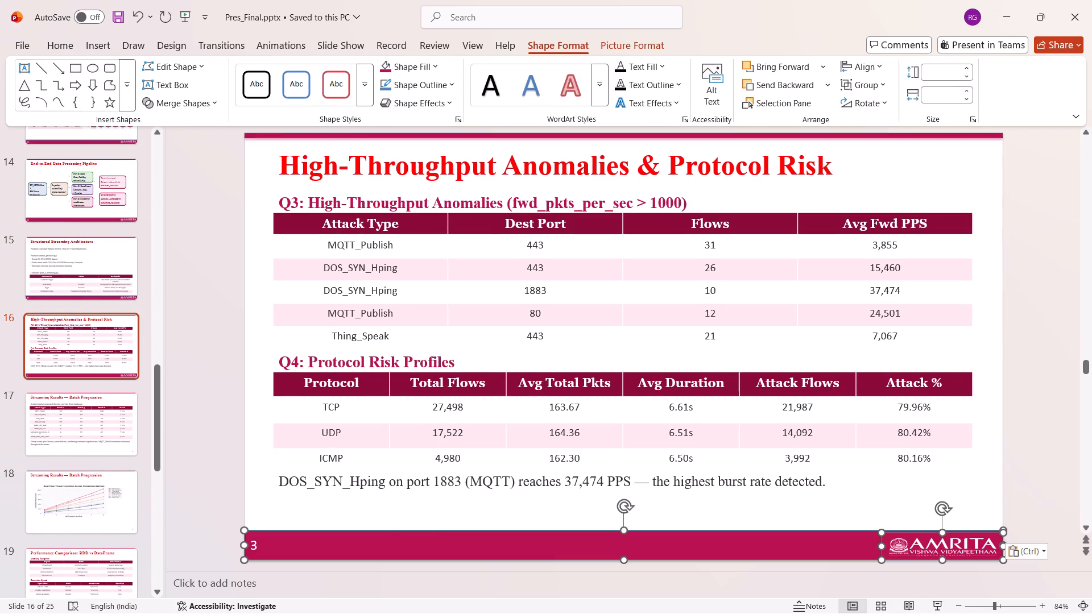
pyautogui.click(254, 546)
pyautogui.press('BackSpace')
pyautogui.write('16')
# Recolour the whole title of the Vulnerable Application Services slide dark red.
pyautogui.scroll(2, 75, 220)
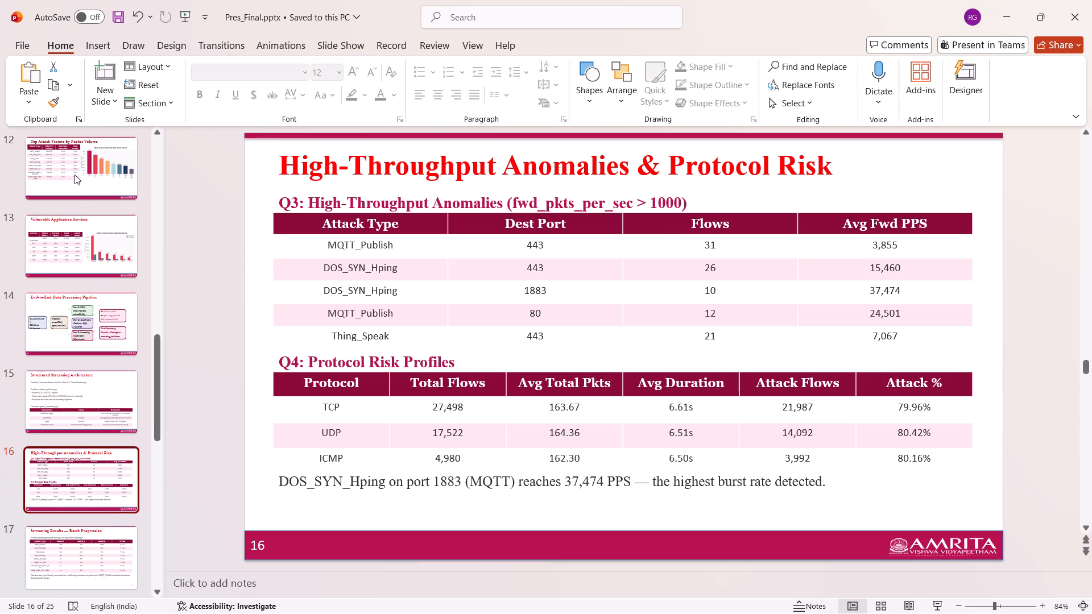
pyautogui.click(75, 175)
pyautogui.click(76, 219)
pyautogui.click(353, 167)
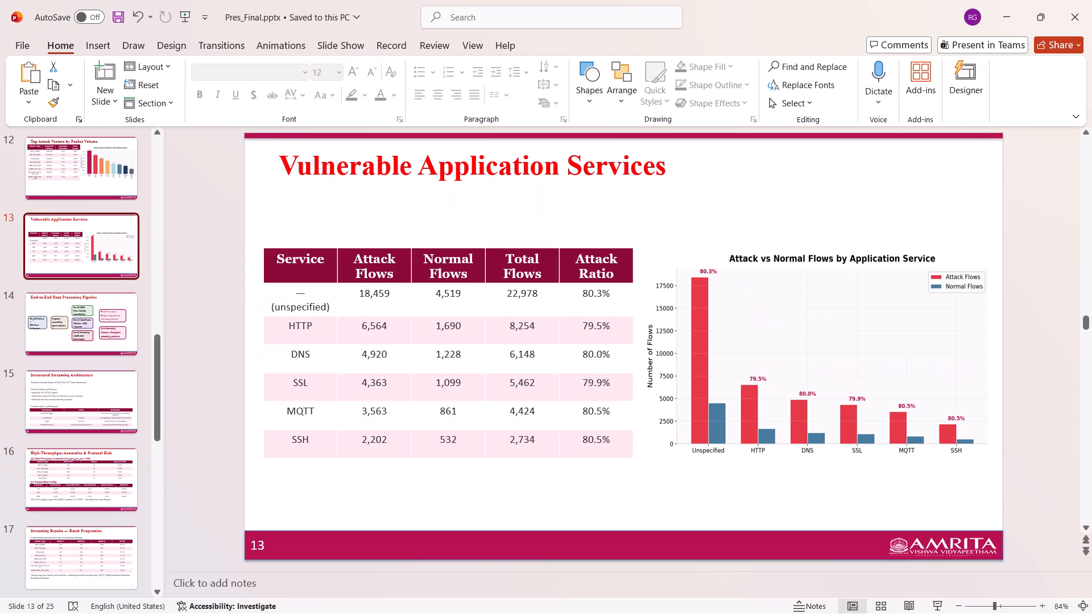
pyautogui.hotkey('ctrl', 'a')
pyautogui.click(383, 93)
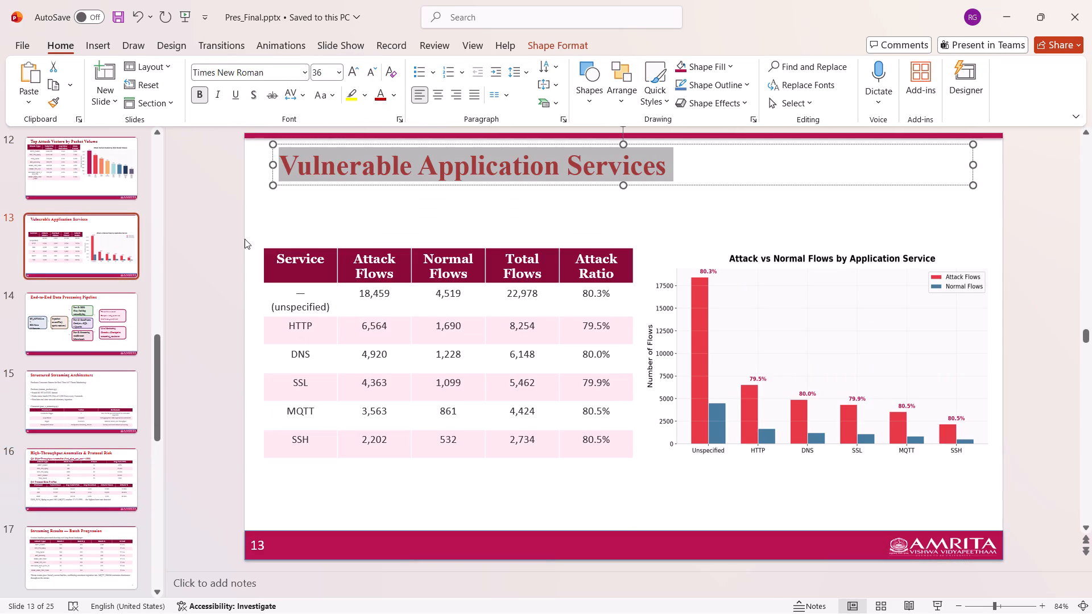
# Recolour the whole title of the End-to-End Data Processing Pipeline slide dark red.
pyautogui.click(89, 345)
pyautogui.click(328, 167)
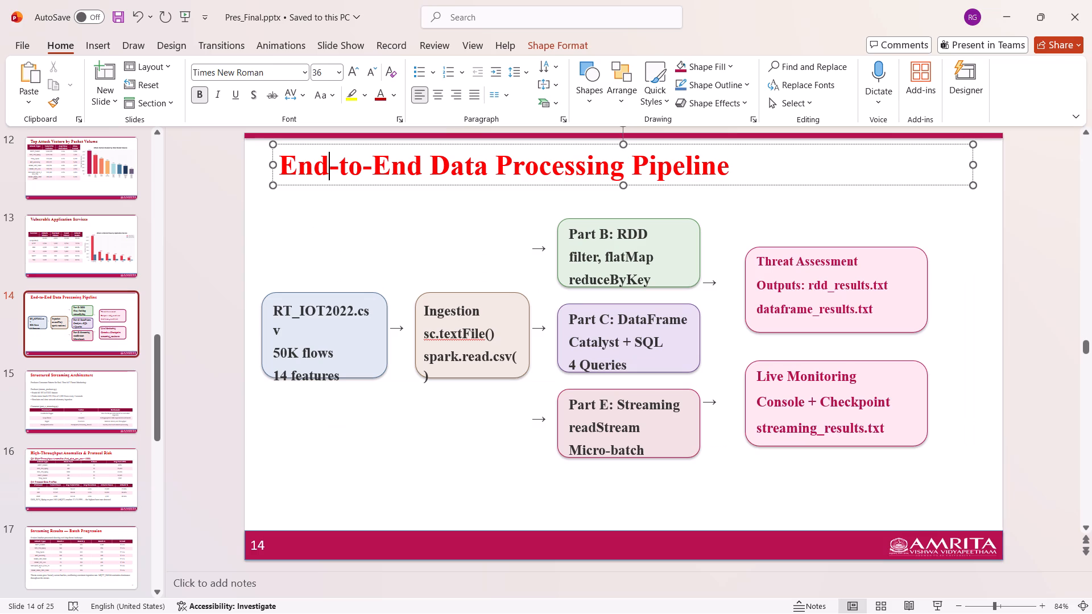
pyautogui.hotkey('ctrl', 'a')
pyautogui.click(377, 89)
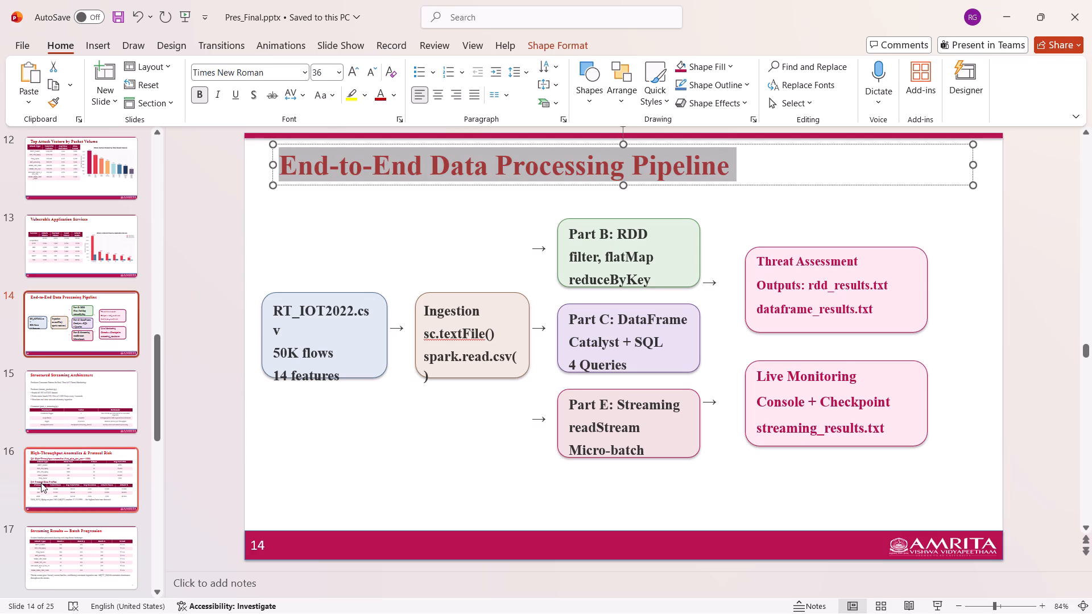
# Recolour the whole title of the Structured Streaming Architecture slide dark red.
pyautogui.click(88, 418)
pyautogui.click(357, 165)
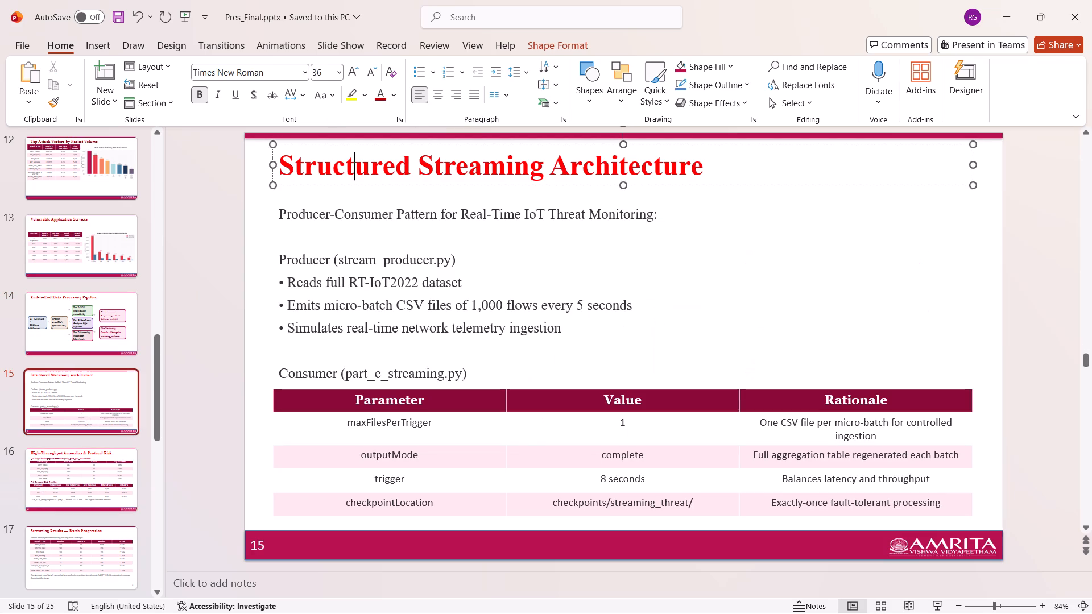
pyautogui.hotkey('ctrl', 'a')
pyautogui.click(384, 90)
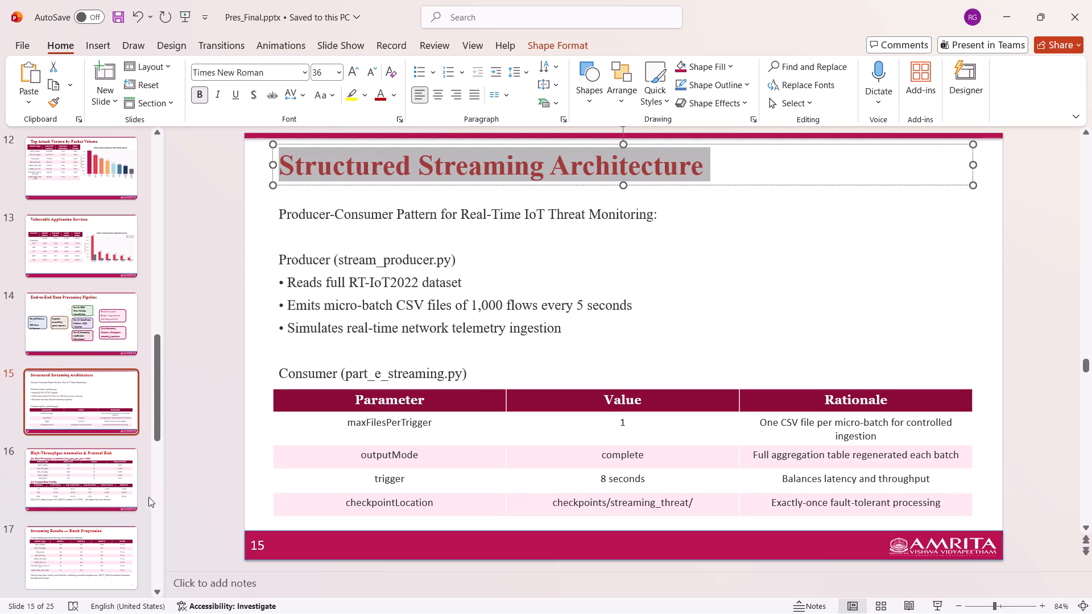
# Recolour the whole title of the High-Throughput Anomalies & Protocol Risk slide dark red.
pyautogui.click(114, 496)
pyautogui.click(383, 173)
pyautogui.hotkey('ctrl', 'a')
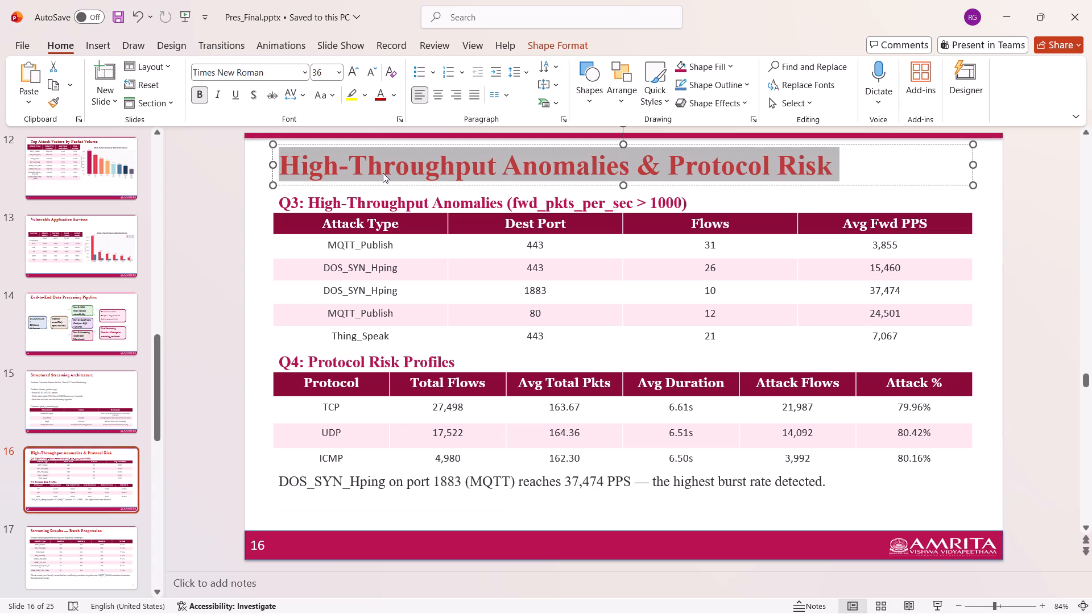
pyautogui.click(378, 92)
# Recolour the whole title of the Streaming Results — Batch Progression slide with the table dark red.
pyautogui.click(83, 533)
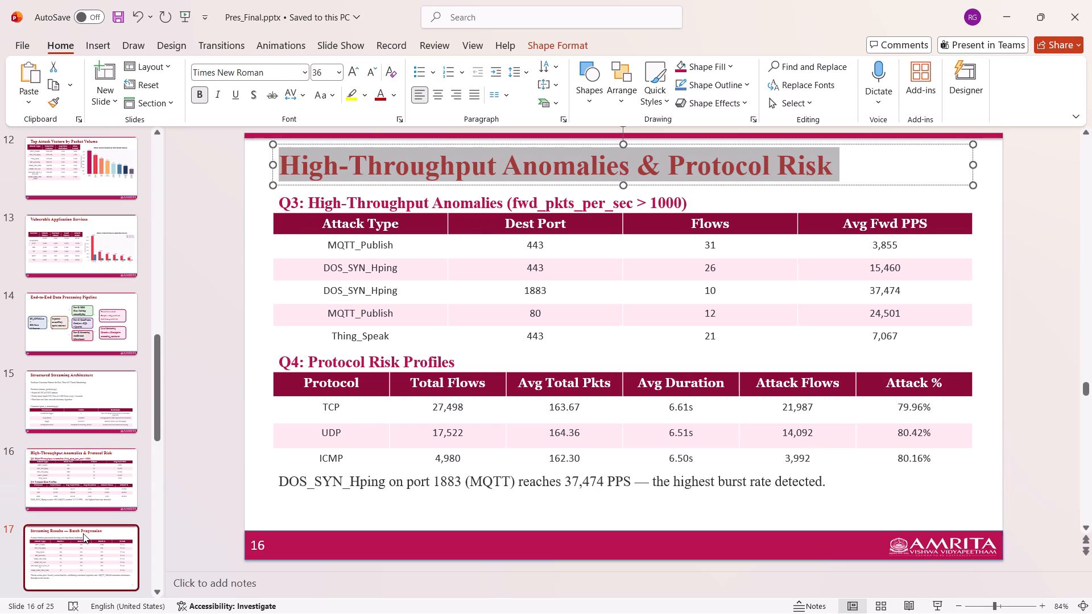
pyautogui.click(317, 206)
pyautogui.click(334, 167)
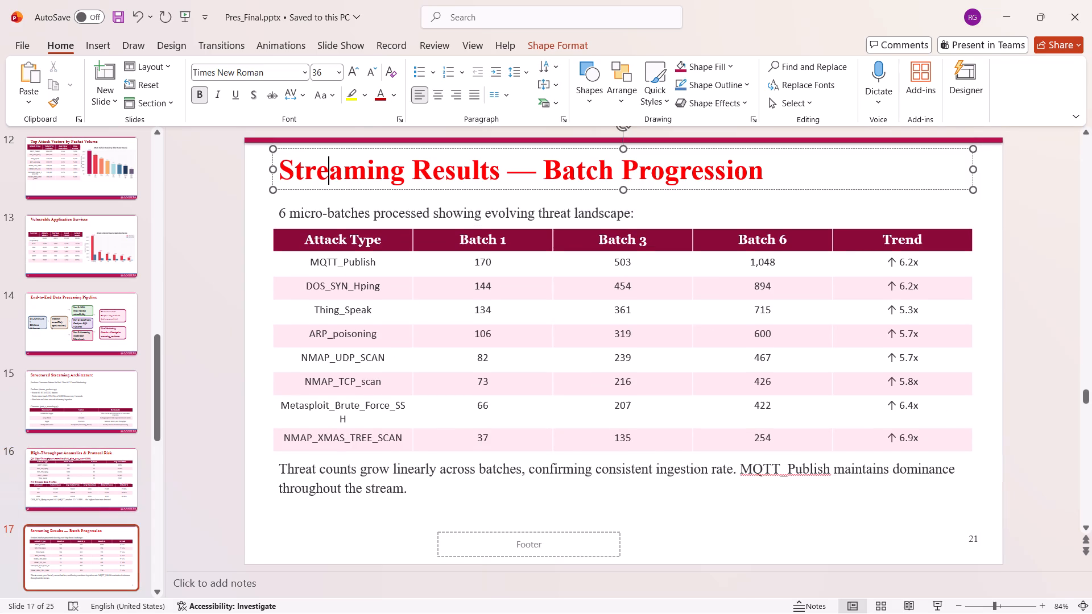
pyautogui.hotkey('ctrl', 'a')
pyautogui.click(383, 92)
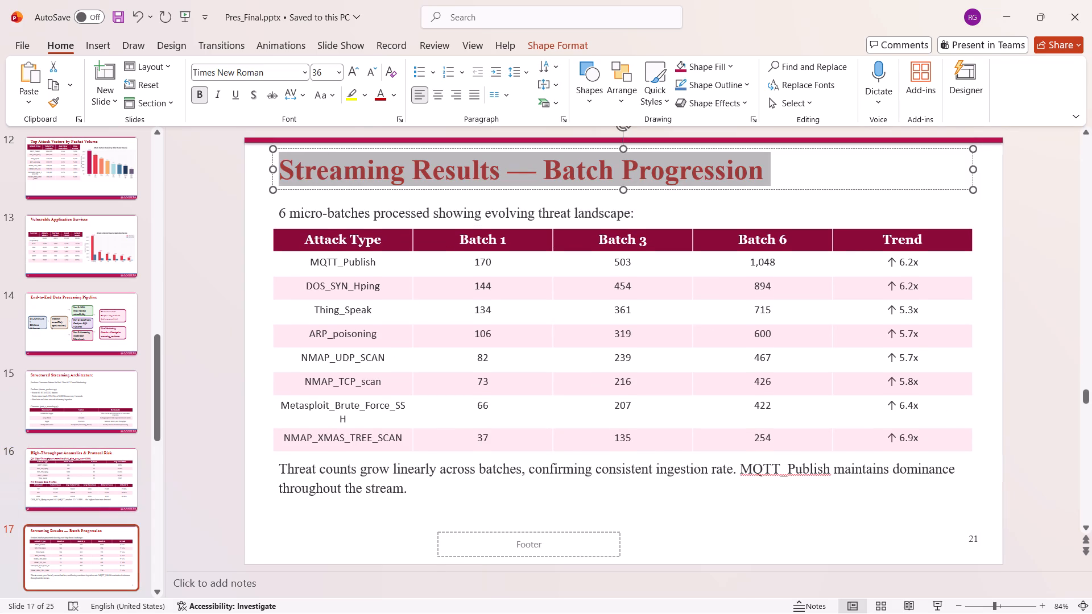
# Replace the footer placeholder on the Batch Progression table slide with the Amrita footer band and number it 17.
pyautogui.click(460, 534)
pyautogui.click(456, 529)
pyautogui.press('Delete')
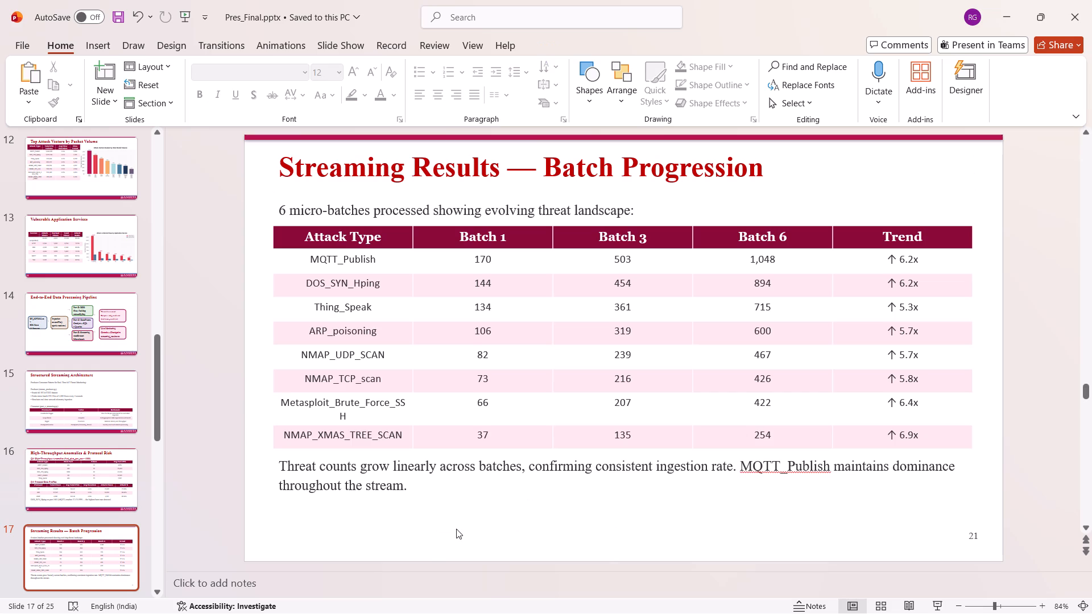
pyautogui.hotkey('ctrl', 'v')
pyautogui.click(271, 548)
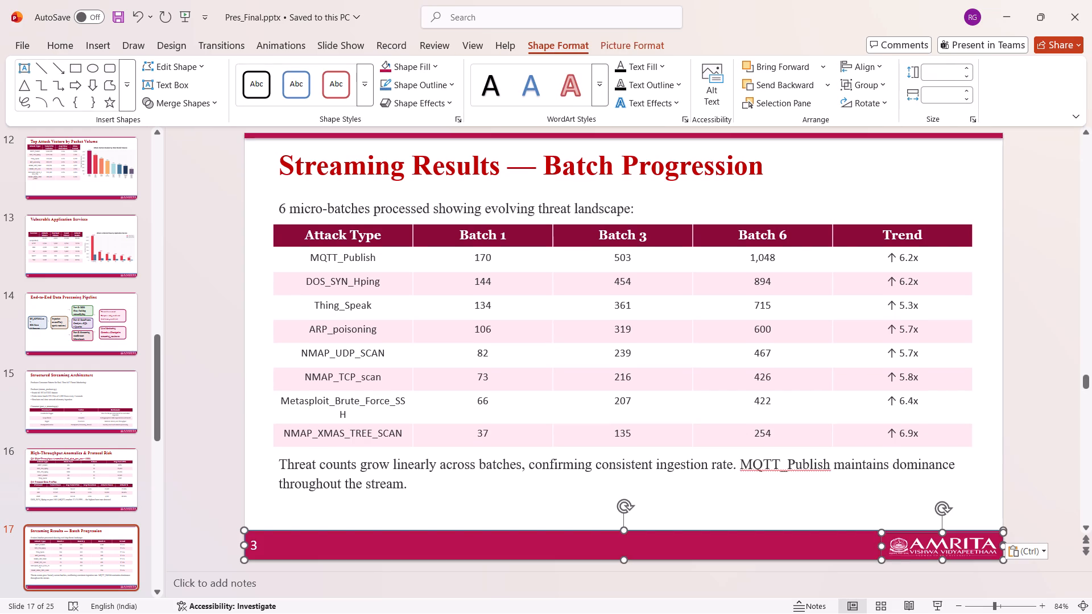
pyautogui.click(257, 546)
pyautogui.press('BackSpace')
pyautogui.write('17')
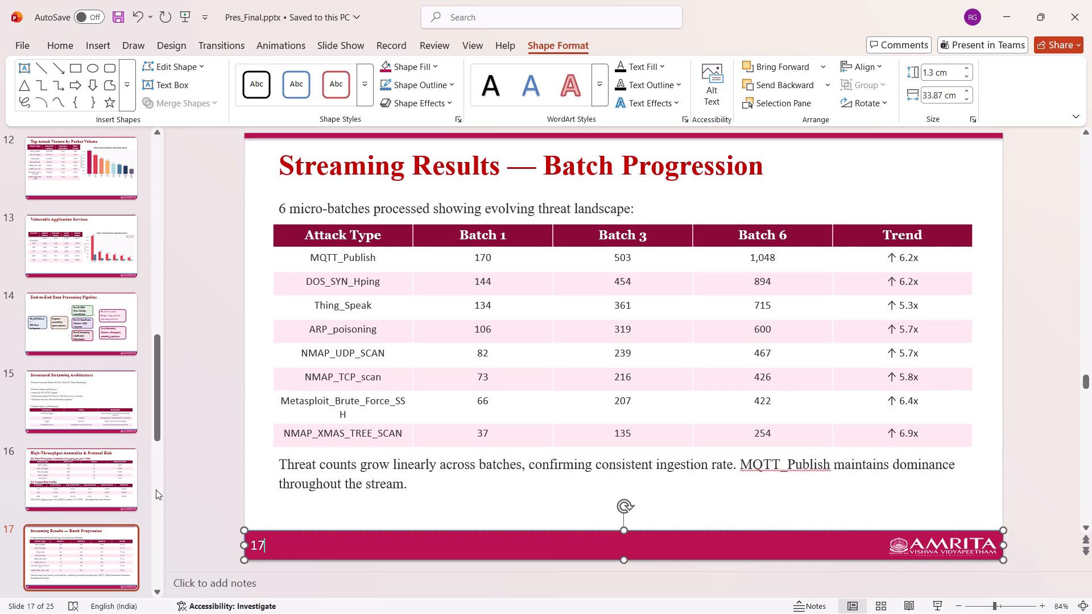
pyautogui.click(179, 481)
pyautogui.doubleClick(158, 585)
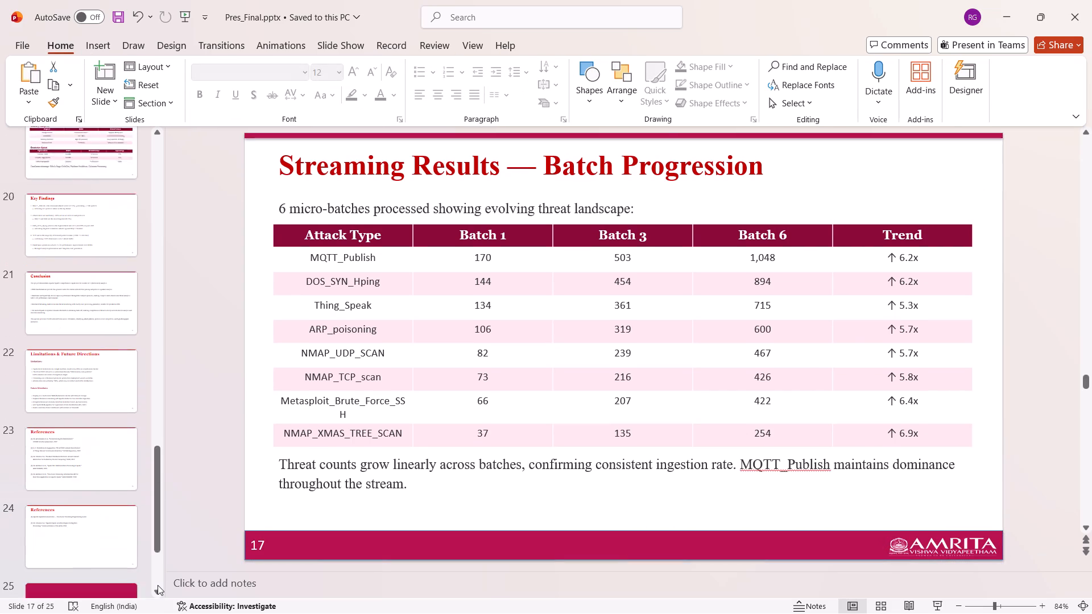
# Recolour the whole title of the Streaming Results — Batch Progression slide with the line chart dark red.
pyautogui.moveTo(156, 545); pyautogui.dragTo(150, 466)
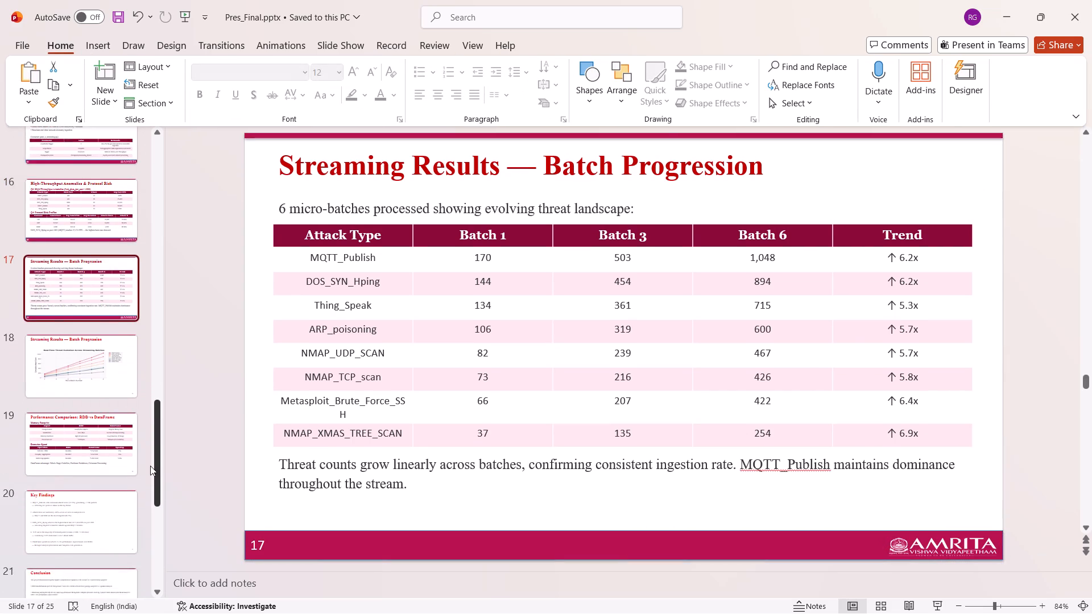
pyautogui.moveTo(150, 466); pyautogui.dragTo(150, 477)
pyautogui.click(101, 300)
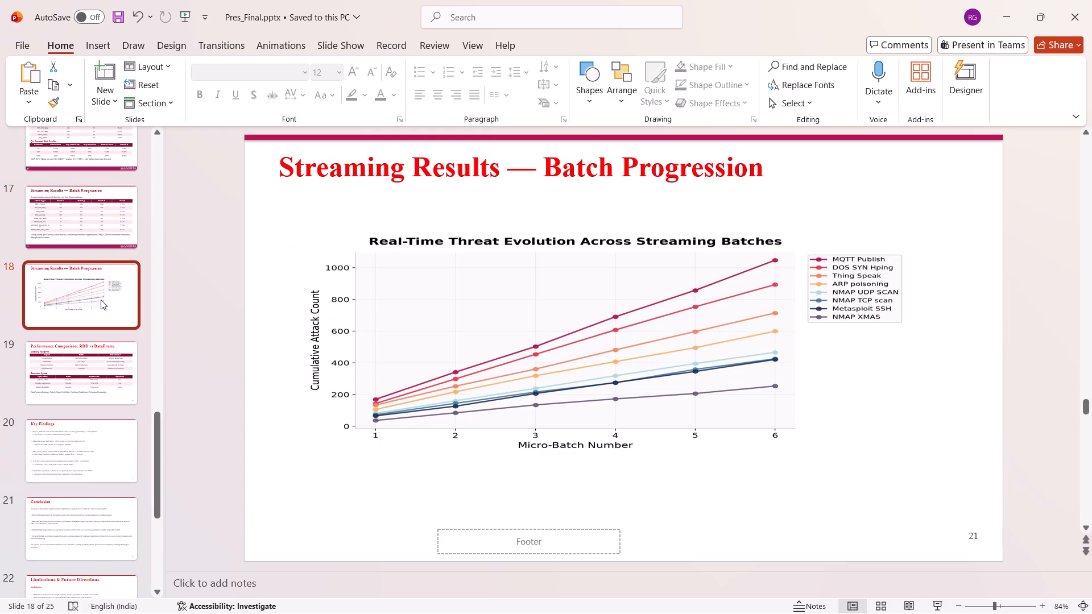
pyautogui.click(373, 178)
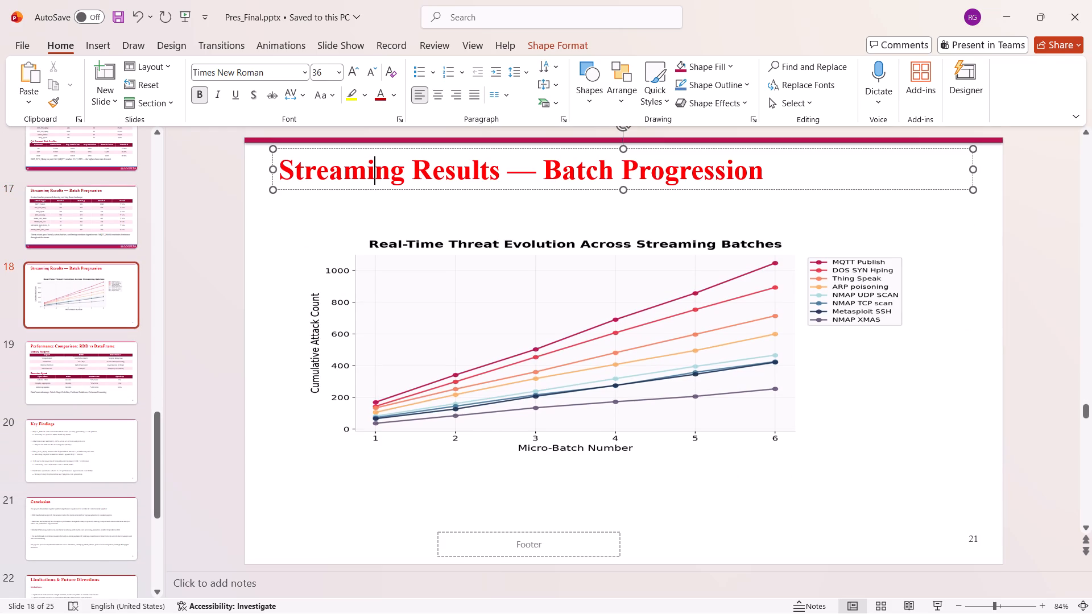
pyautogui.hotkey('ctrl', 'a')
pyautogui.click(376, 97)
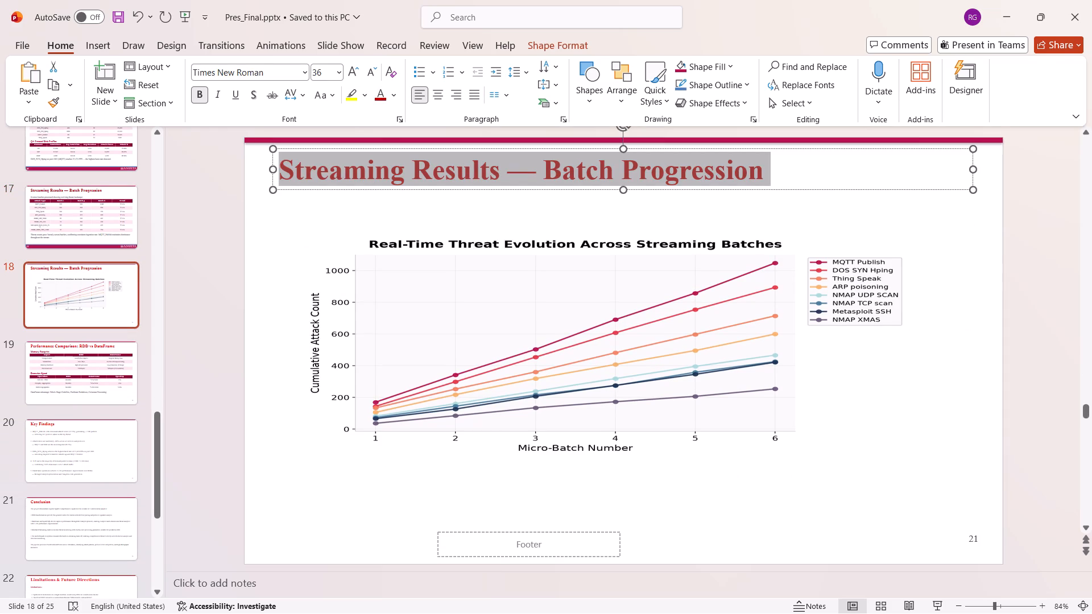
# Replace the footer placeholder on the Batch Progression chart slide with the Amrita footer band and number it 18.
pyautogui.click(453, 533)
pyautogui.click(454, 528)
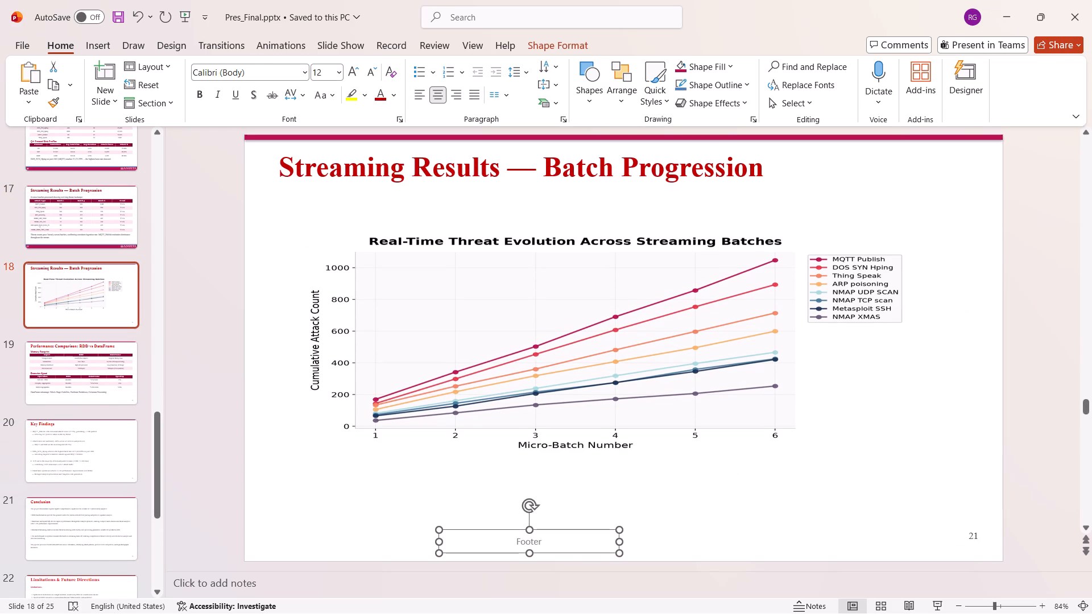
pyautogui.press('BackSpace')
pyautogui.hotkey('ctrl', 'v')
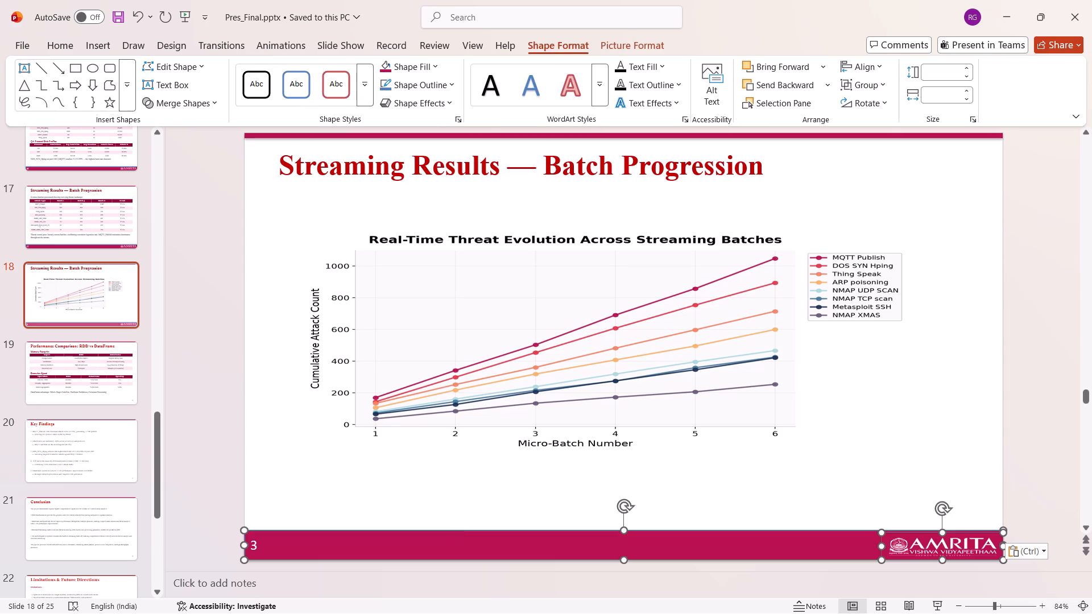
pyautogui.click(256, 546)
pyautogui.press('BackSpace')
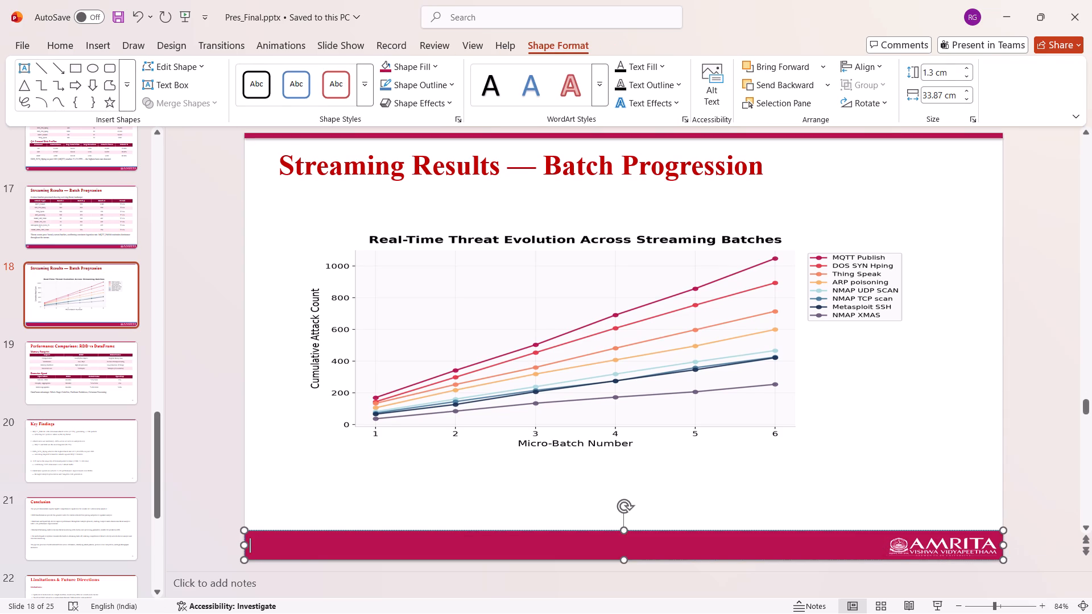
pyautogui.write('18')
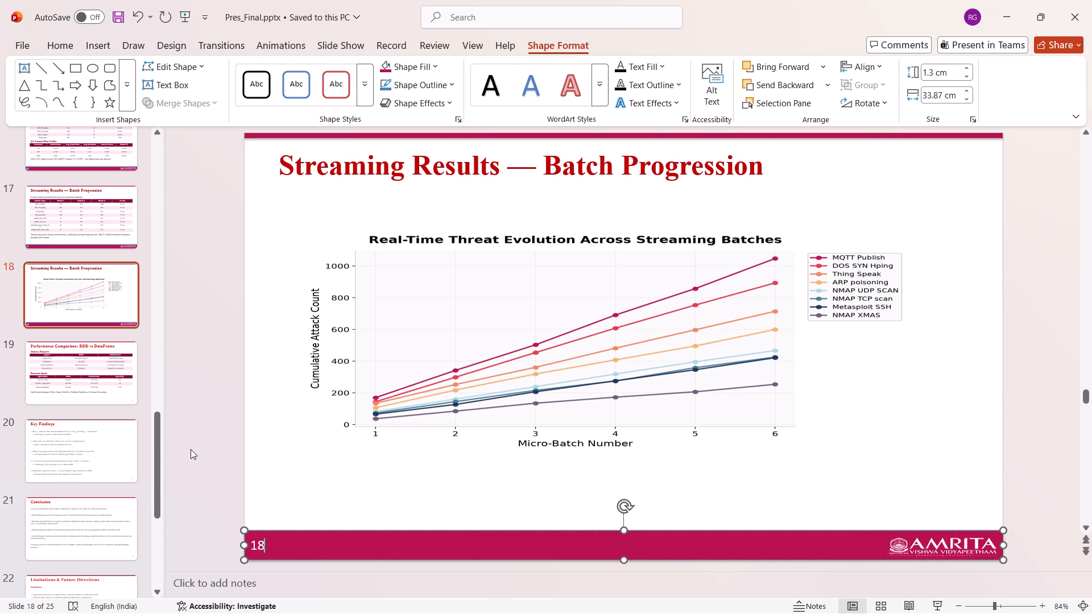
pyautogui.click(191, 449)
# Recolour the whole title of the Performance Comparison: RDD vs DataFrame slide dark red.
pyautogui.click(126, 376)
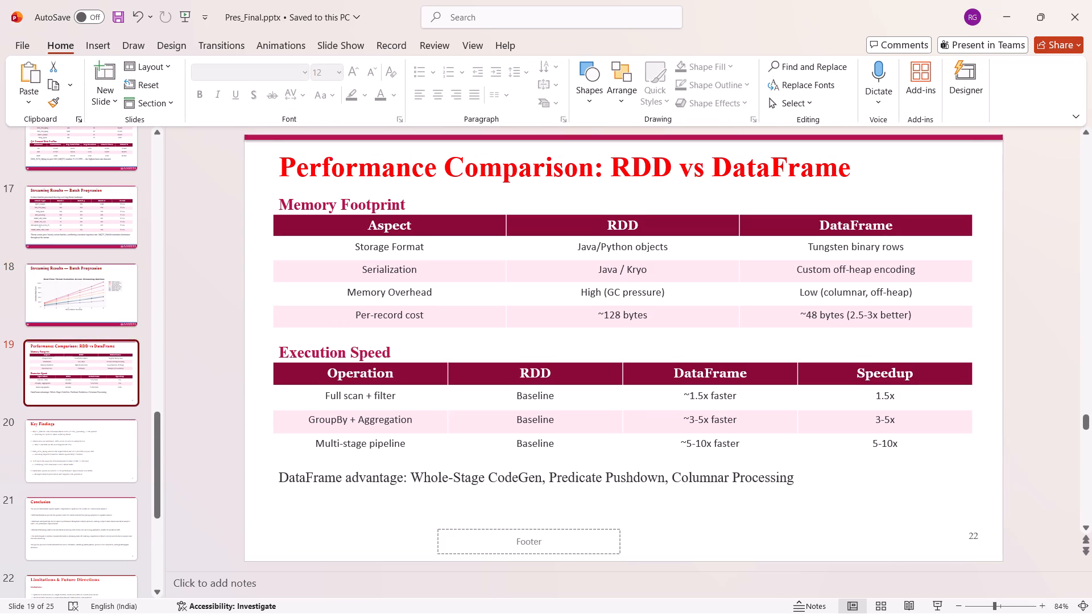
pyautogui.click(354, 153)
pyautogui.hotkey('ctrl', 'a')
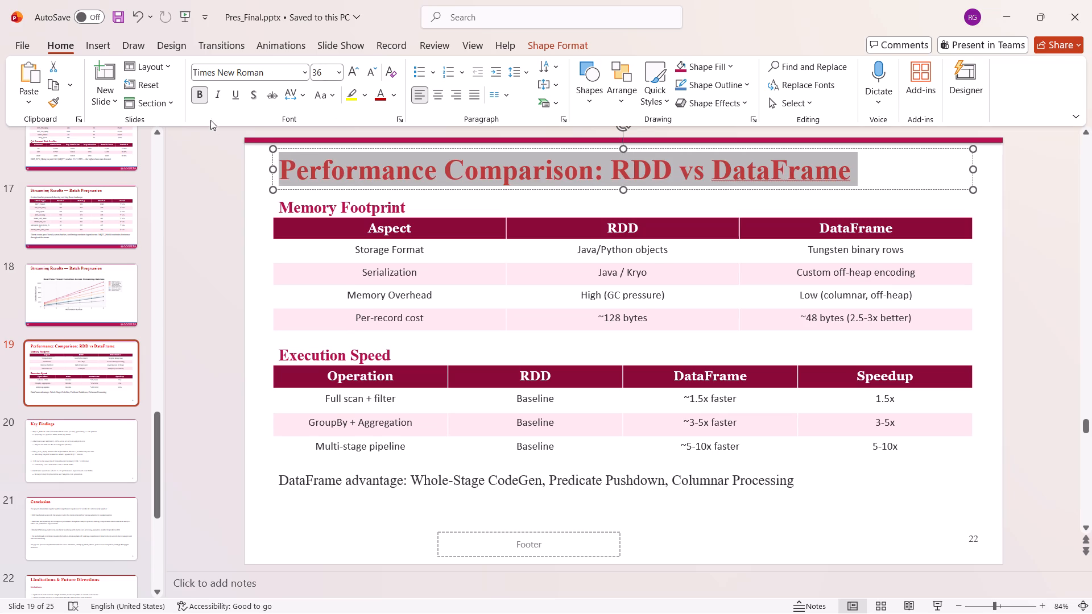
pyautogui.click(387, 97)
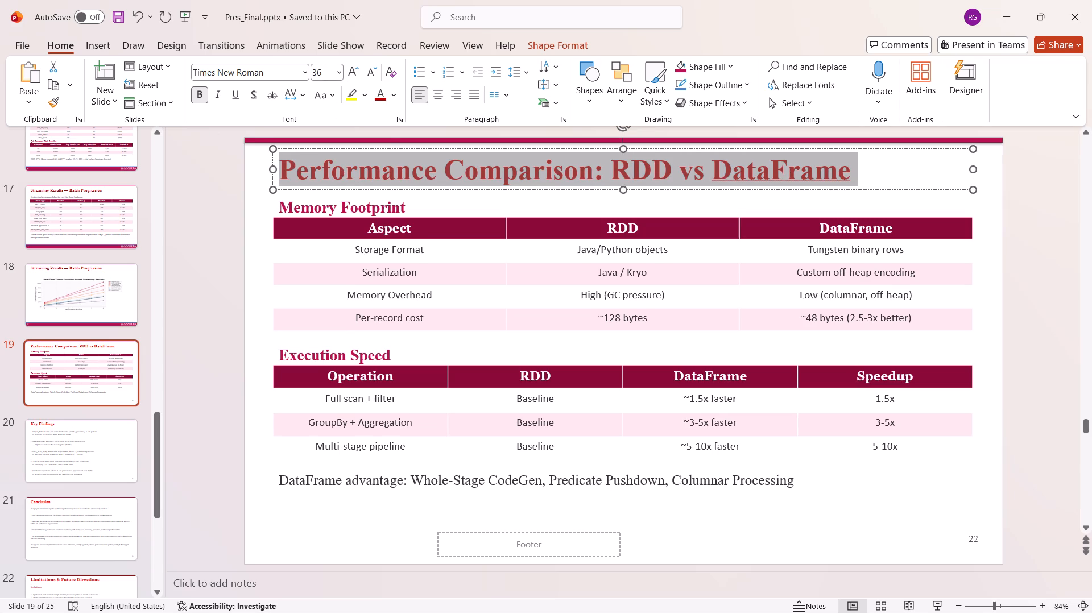
# Replace the footer placeholder on the Performance Comparison slide with the Amrita footer band and number it 19.
pyautogui.click(455, 522)
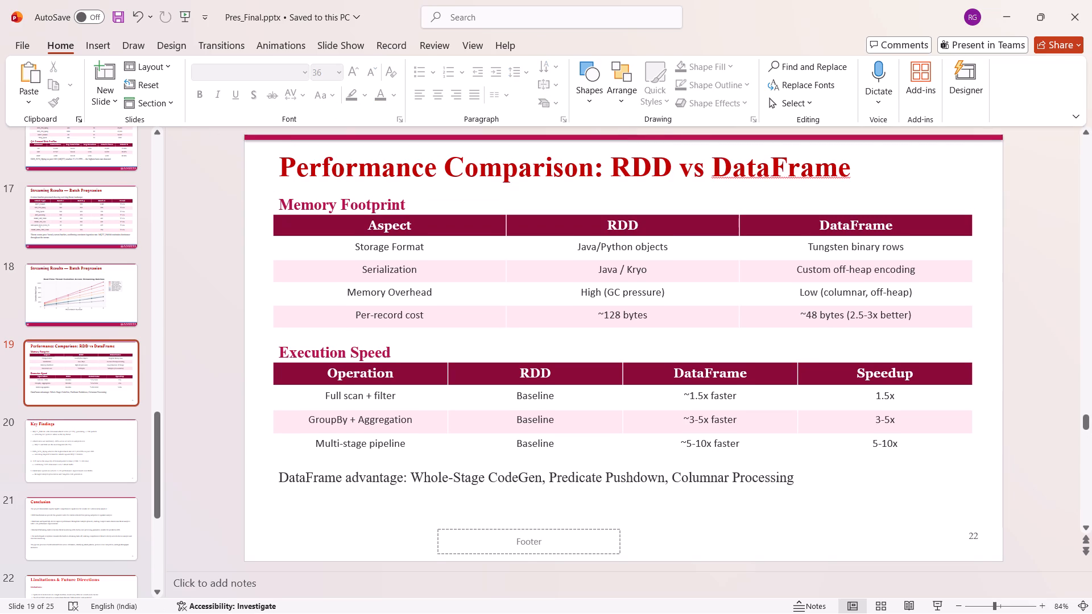
pyautogui.click(454, 528)
pyautogui.press('Delete')
pyautogui.hotkey('ctrl', 'v')
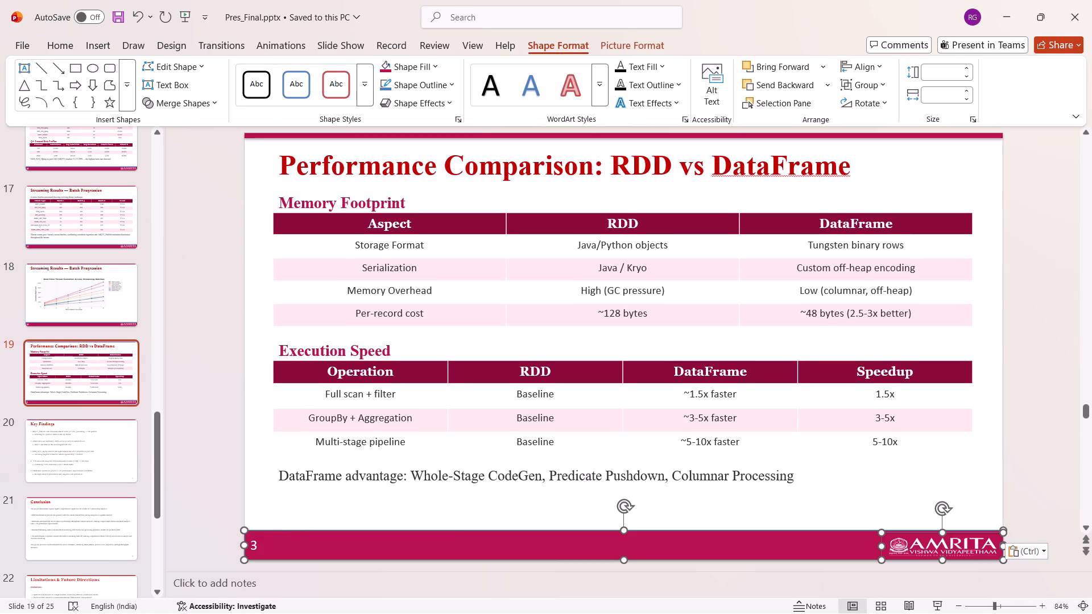
pyautogui.click(252, 549)
pyautogui.press('Right')
pyautogui.press('BackSpace')
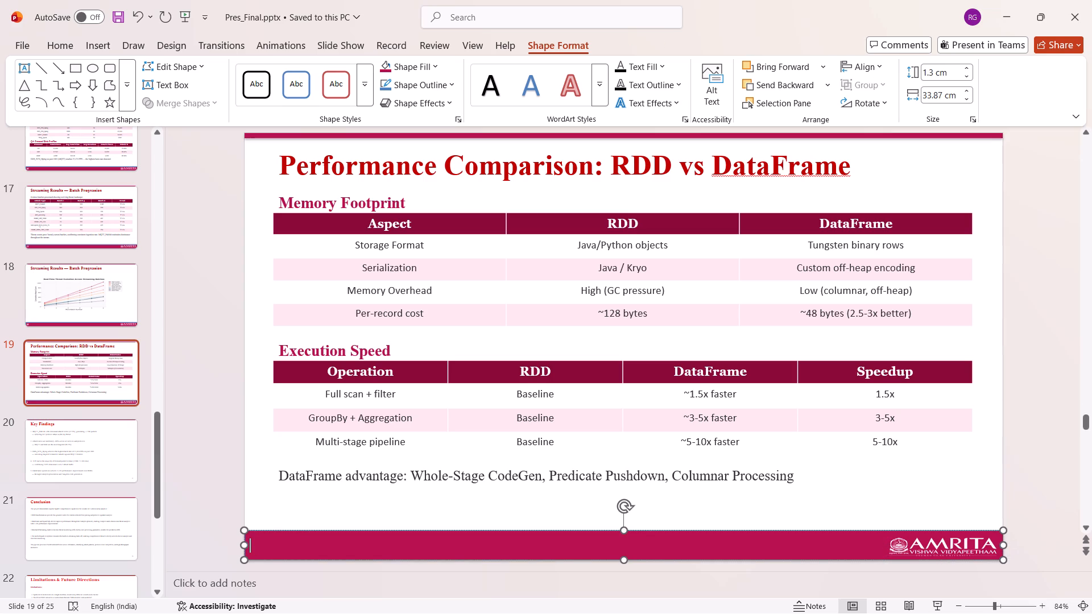
pyautogui.write('19')
# Recolour the whole title of the Key Findings slide dark red.
pyautogui.click(136, 456)
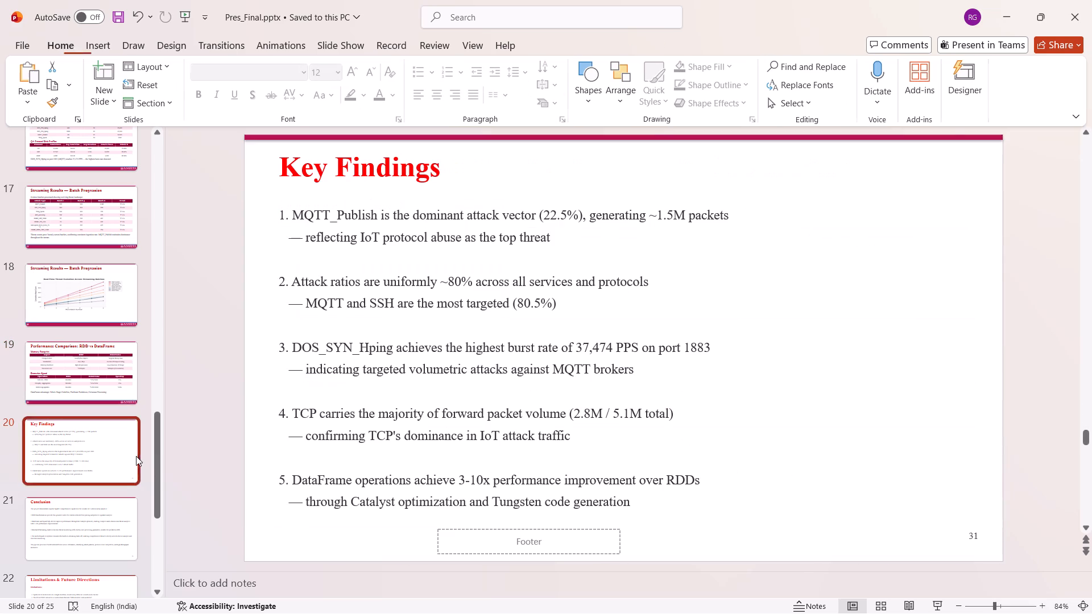
pyautogui.click(344, 184)
pyautogui.click(339, 175)
pyautogui.hotkey('ctrl', 'a')
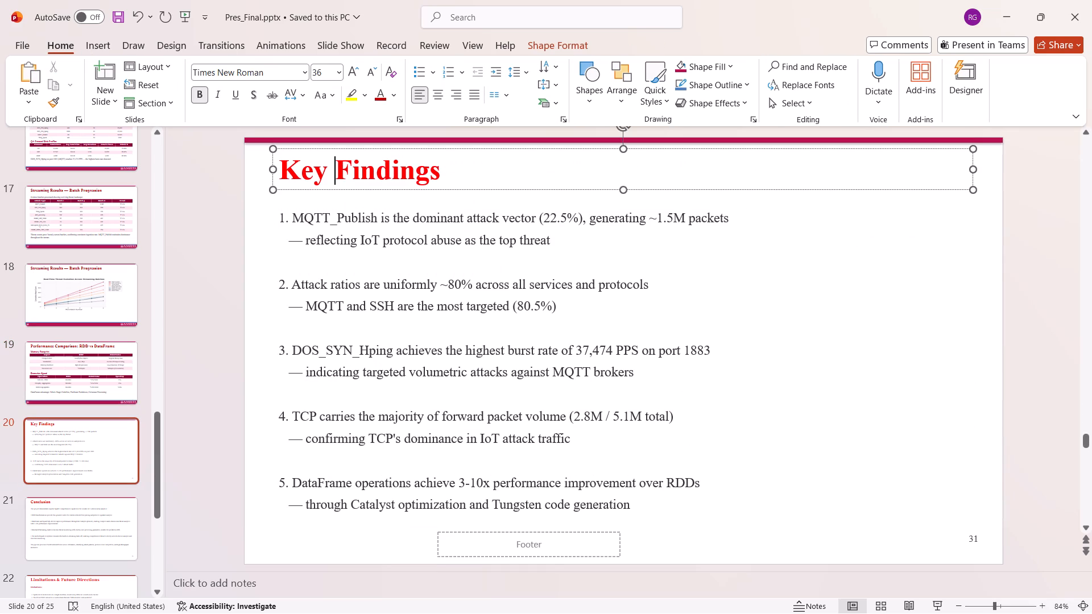
pyautogui.click(377, 96)
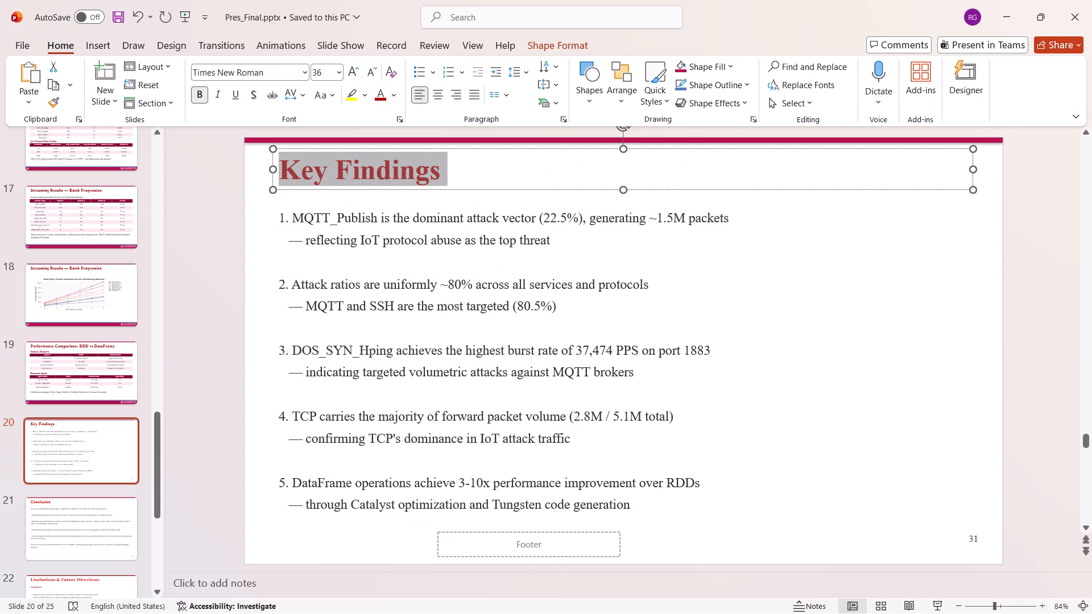
# Delete the footer placeholder from the Key Findings slide.
pyautogui.click(471, 528)
pyautogui.click(471, 528)
pyautogui.press('Delete')
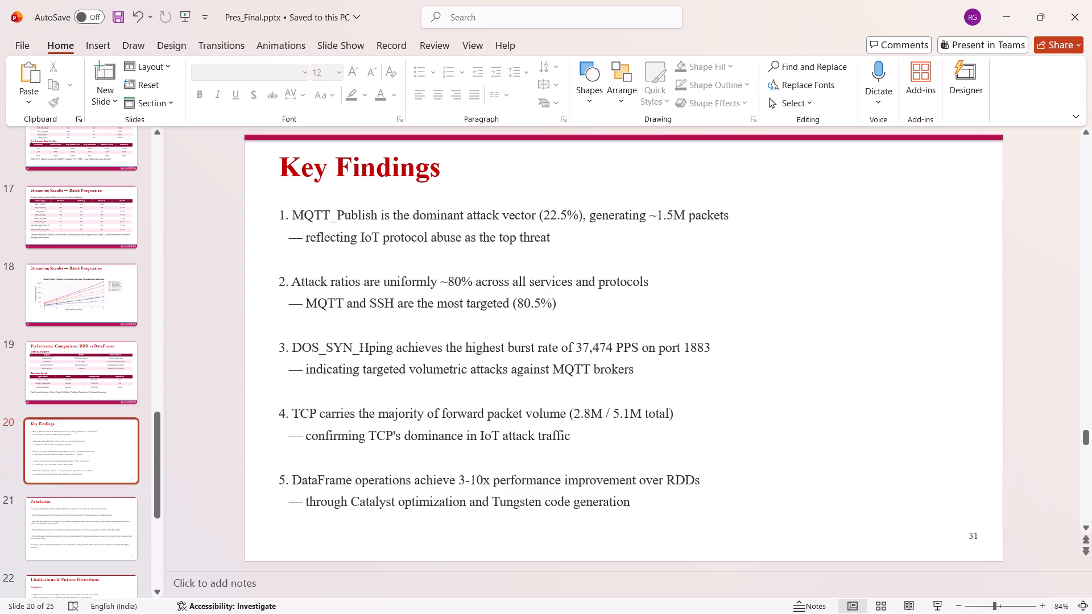
# Shrink all the body text on the Key Findings slide by one font size step.
pyautogui.click(433, 438)
pyautogui.hotkey('ctrl', 'a')
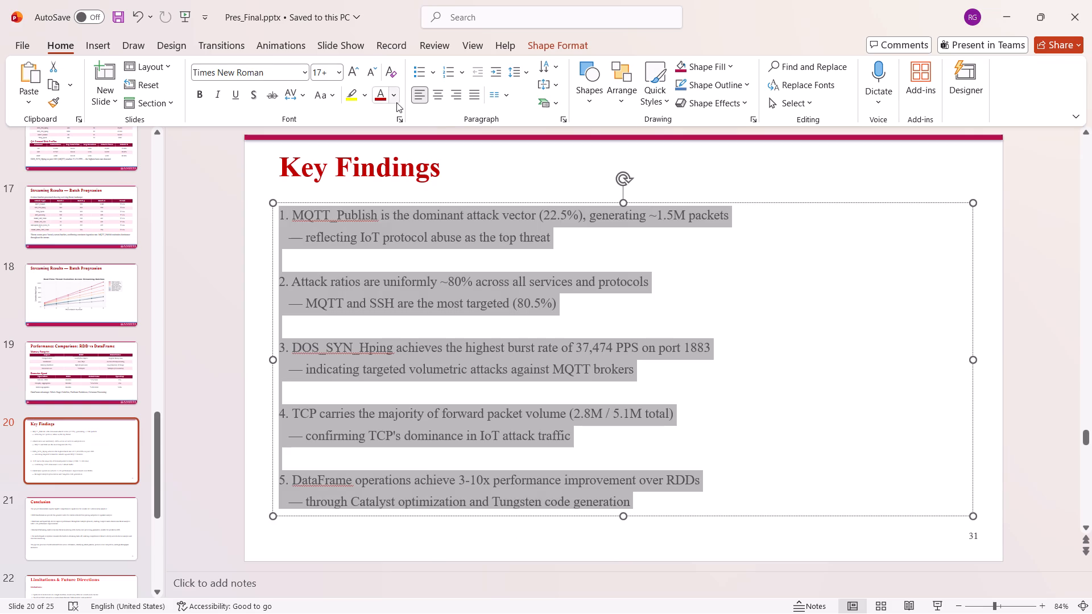
pyautogui.click(375, 74)
pyautogui.click(228, 280)
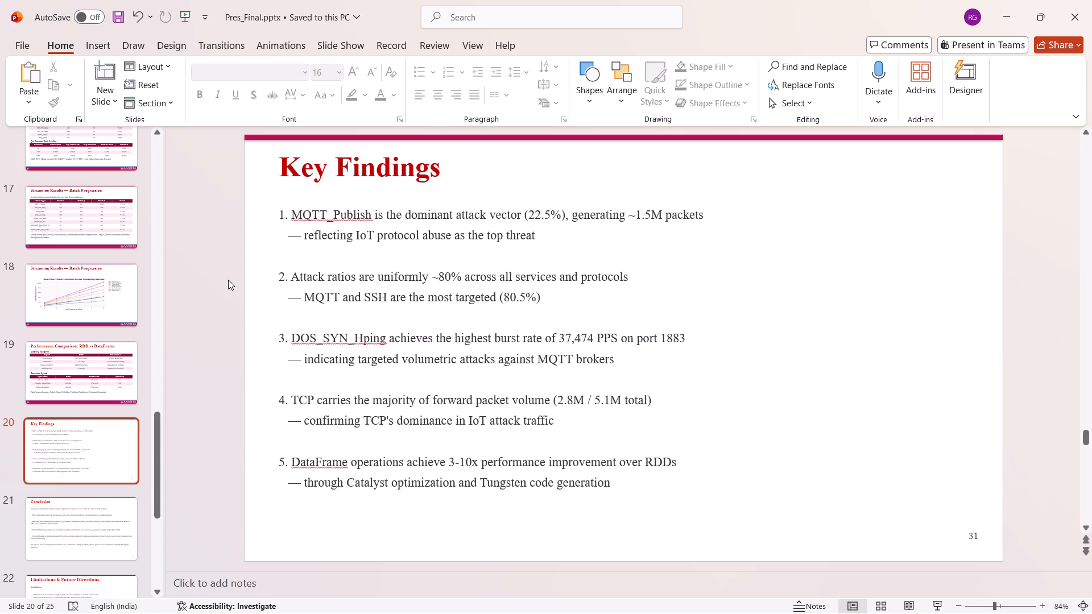
# Paste the Amrita footer band onto the Key Findings slide and number it 20.
pyautogui.hotkey('ctrl', 'v')
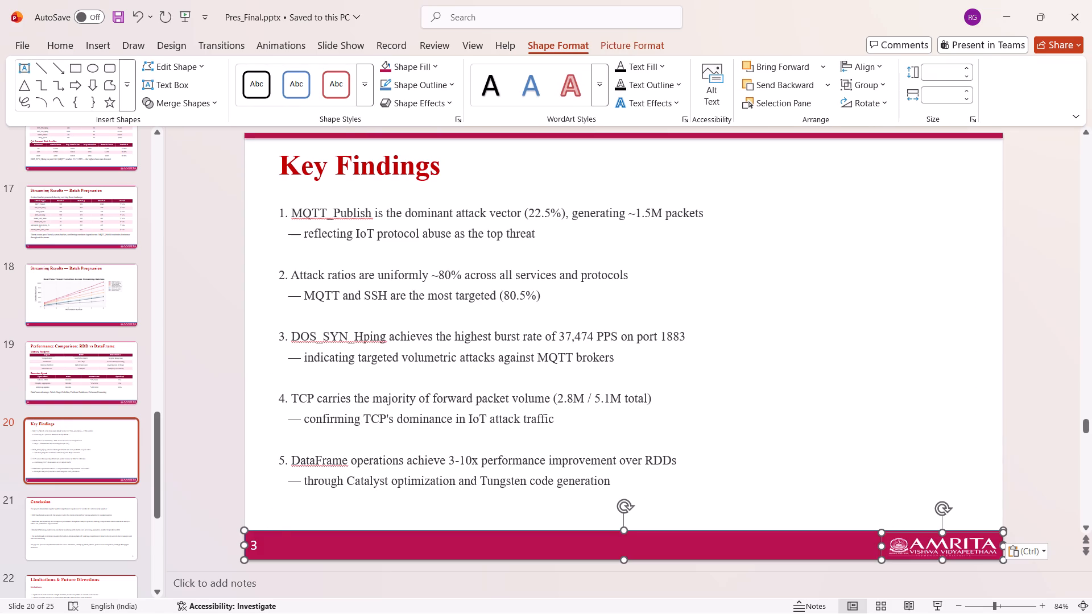
pyautogui.click(263, 545)
pyautogui.click(254, 547)
pyautogui.press('Right')
pyautogui.press('BackSpace')
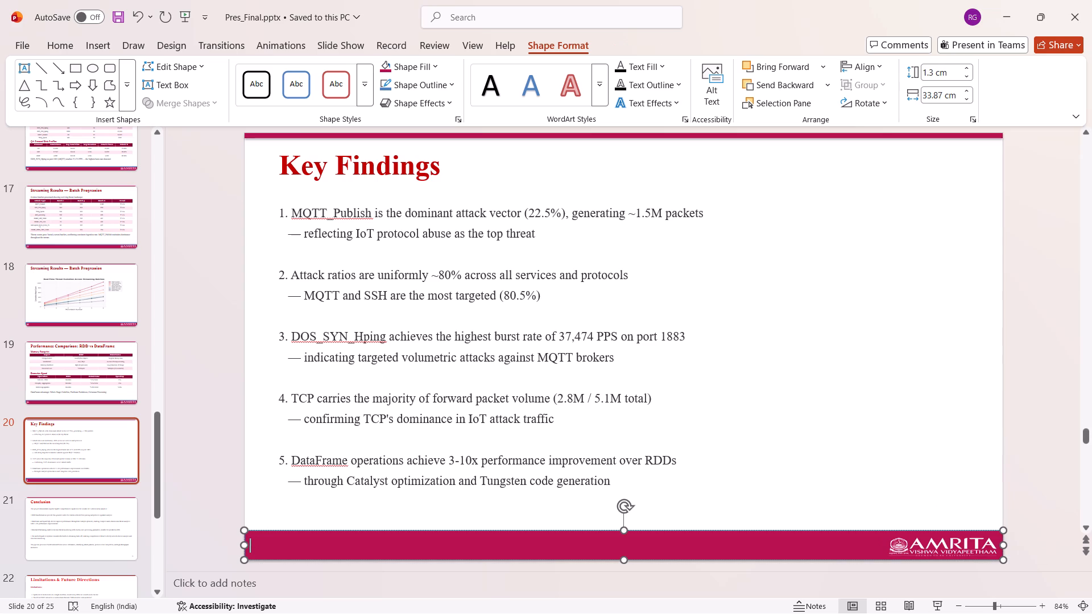
pyautogui.write('20')
pyautogui.click(185, 475)
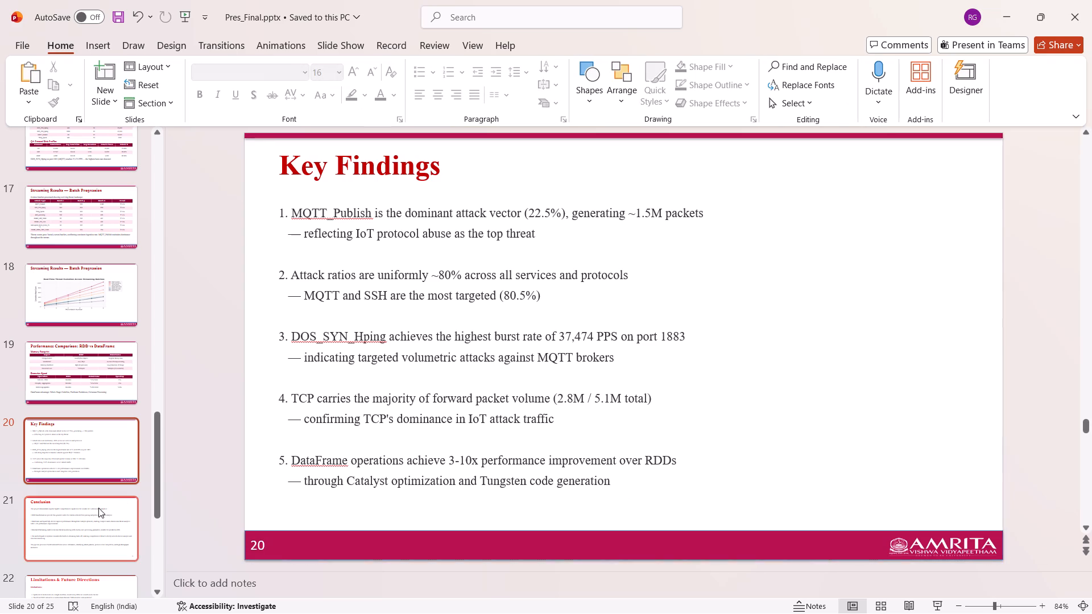
# Replace the footer placeholder on the Conclusion slide with the Amrita footer band and number it 21.
pyautogui.click(98, 508)
pyautogui.click(454, 529)
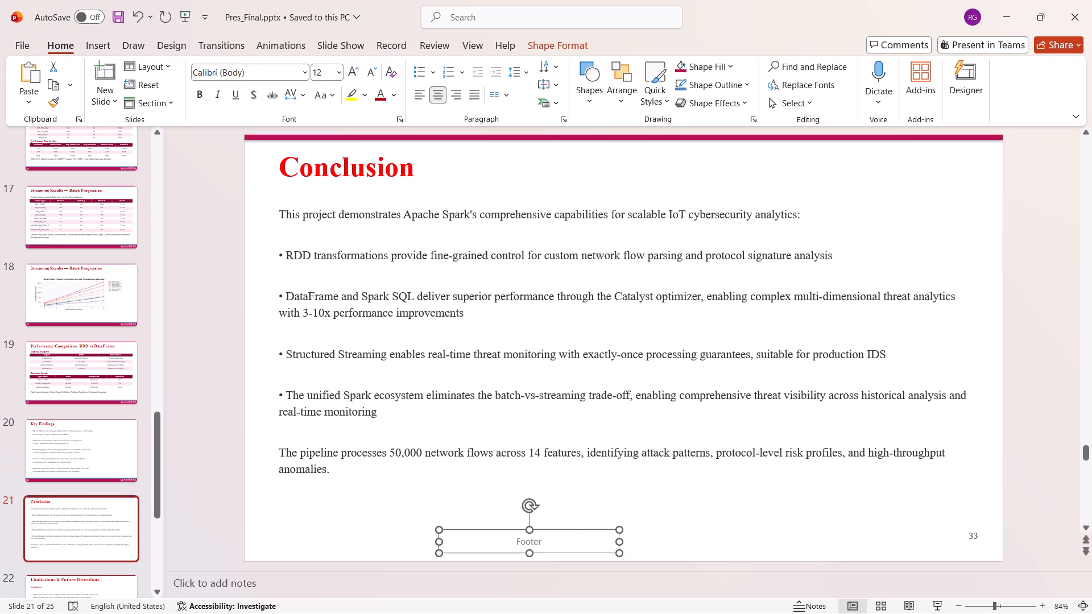
pyautogui.press('Delete')
pyautogui.hotkey('ctrl', 'v')
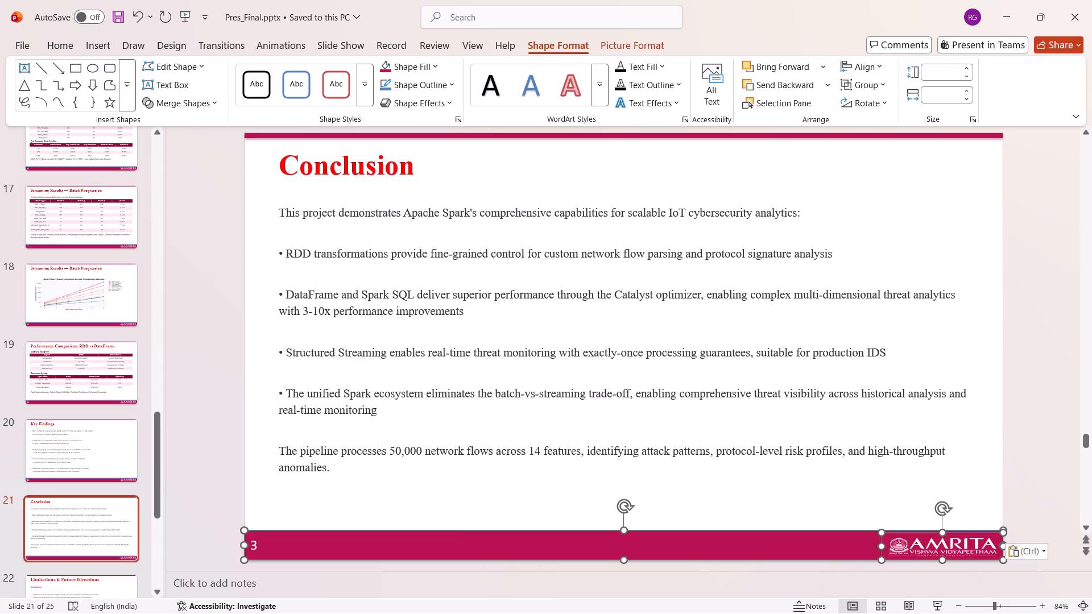
pyautogui.click(253, 544)
pyautogui.press('Right')
pyautogui.press('BackSpace')
pyautogui.write('21')
pyautogui.click(183, 481)
# Recolour the whole title of the Conclusion slide dark red.
pyautogui.scroll(-1, 82, 511)
pyautogui.click(78, 362)
pyautogui.click(61, 466)
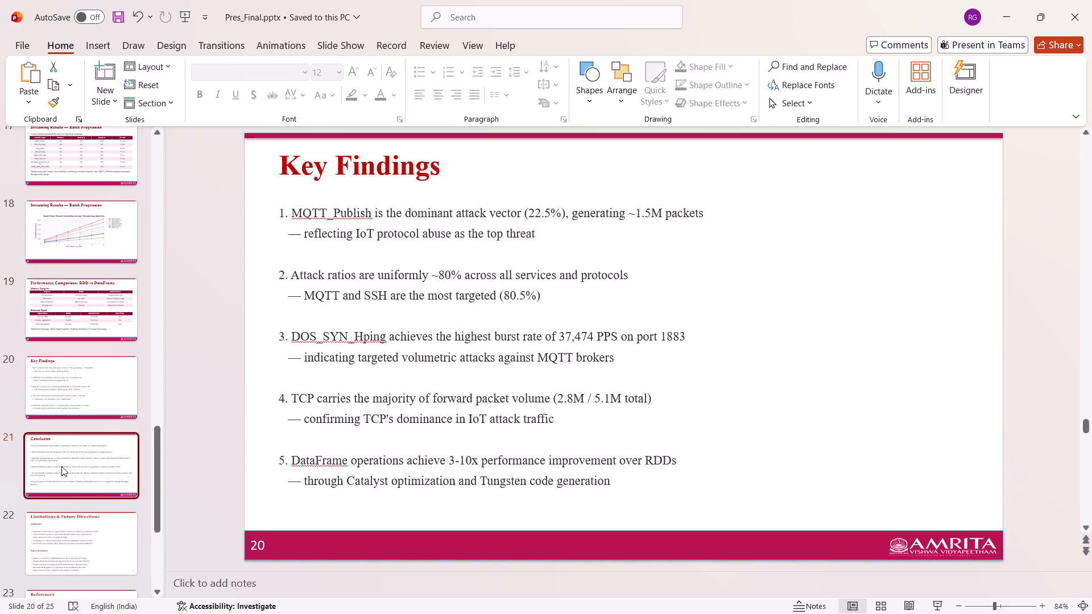
pyautogui.click(336, 168)
pyautogui.hotkey('ctrl', 'a')
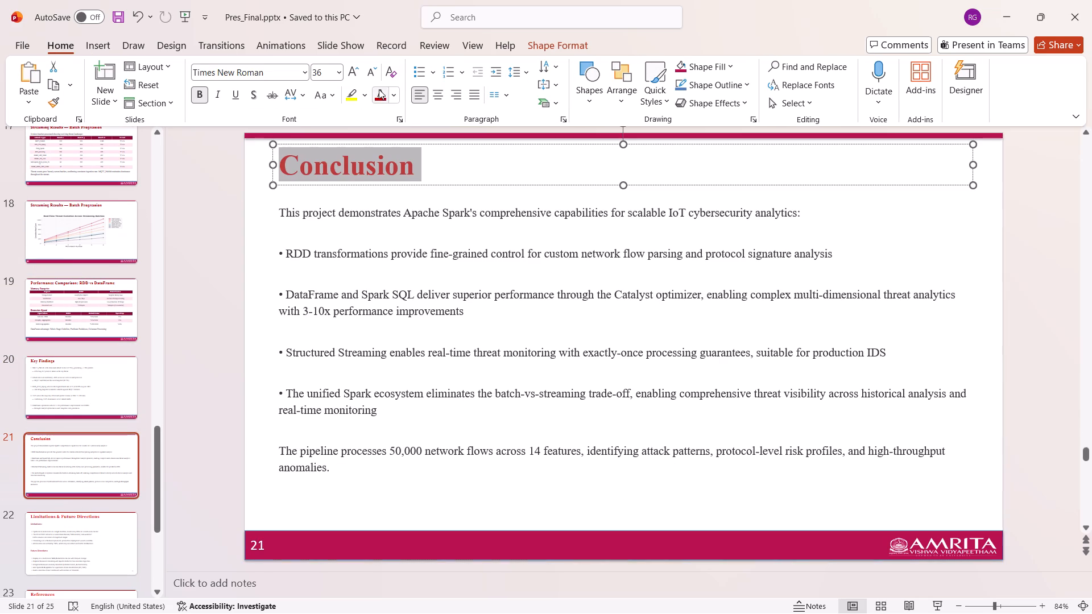
pyautogui.click(379, 89)
pyautogui.click(188, 365)
# Recolour the whole title of the Limitations & Future Directions slide dark red.
pyautogui.press('Down')
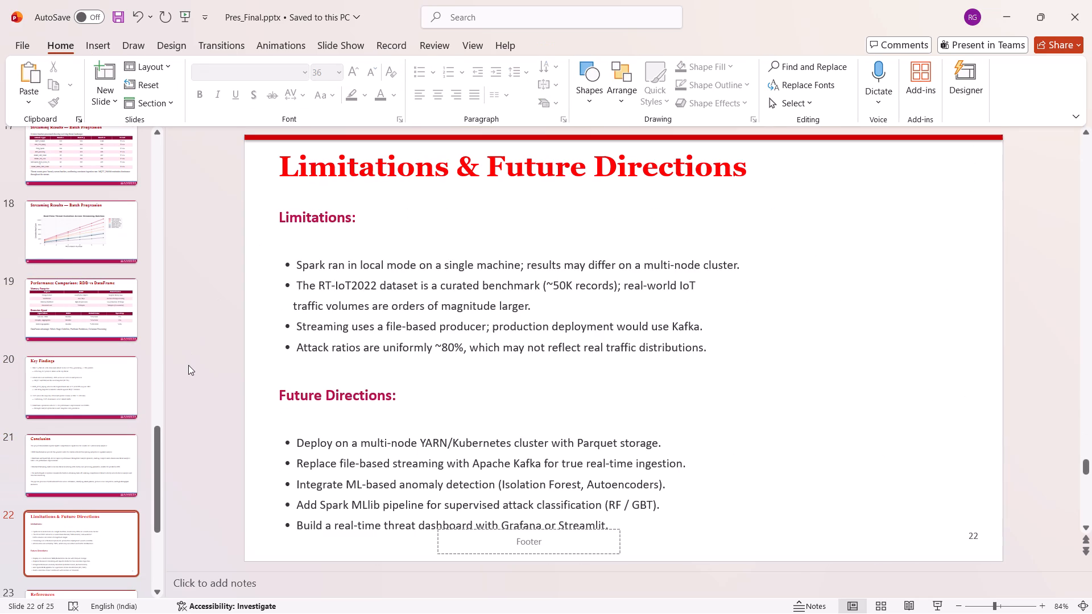
pyautogui.click(366, 162)
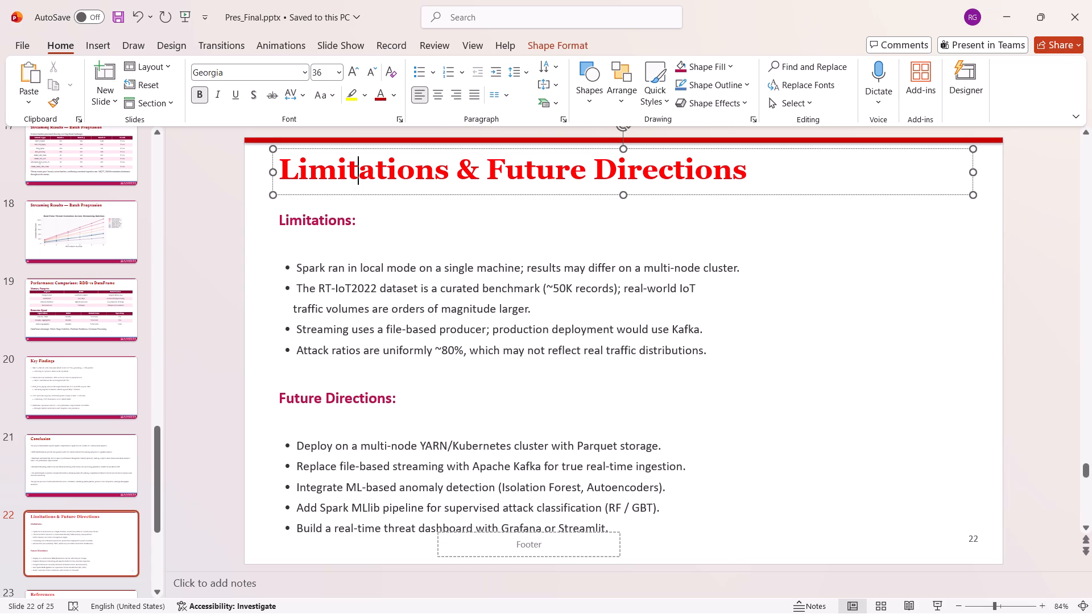
pyautogui.hotkey('ctrl', 'a')
pyautogui.click(380, 95)
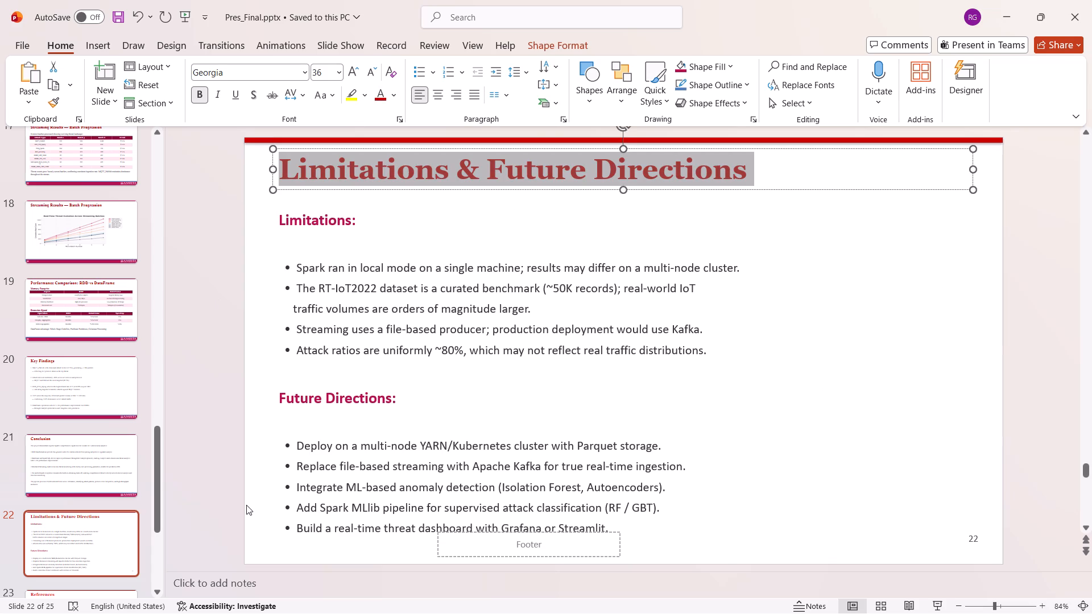
pyautogui.click(246, 505)
# Remove the blank lines below the Limitations heading and above and below the Future Directions heading in the body text.
pyautogui.click(348, 472)
pyautogui.click(333, 421)
pyautogui.press('BackSpace')
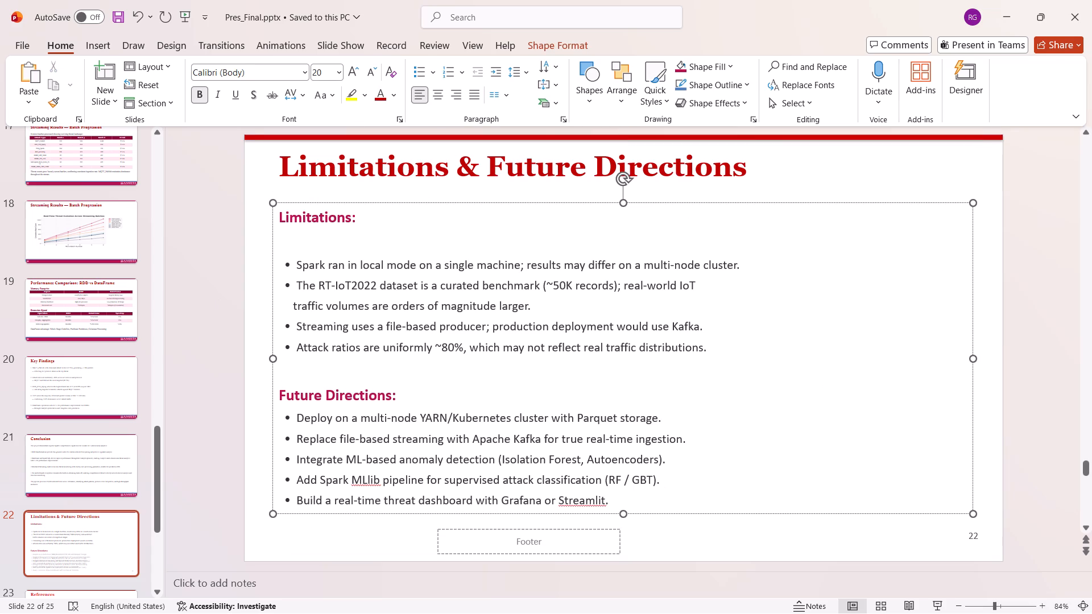
pyautogui.click(339, 377)
pyautogui.press('BackSpace')
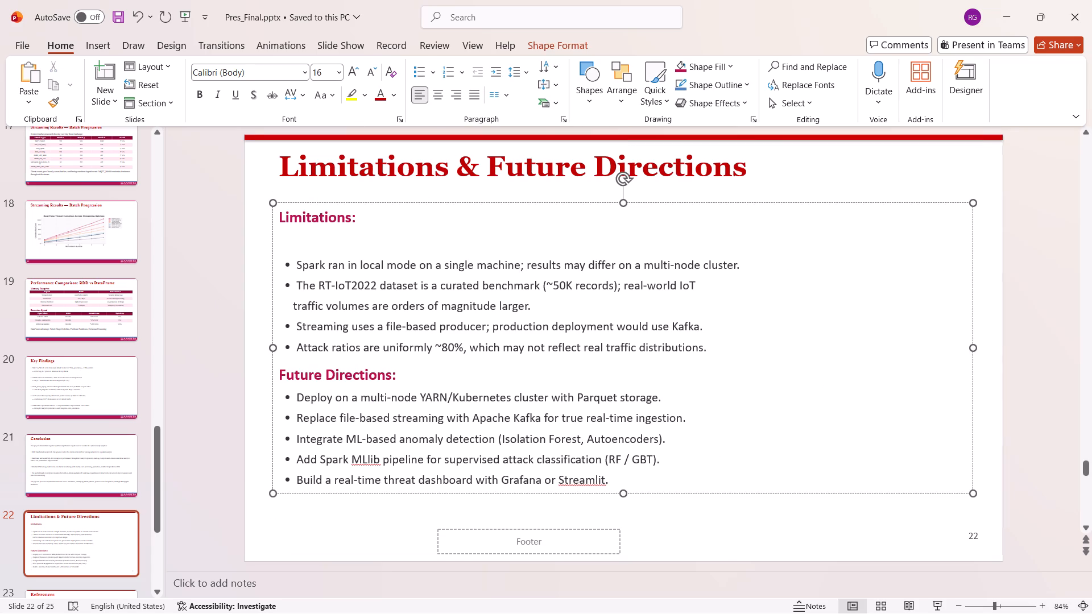
pyautogui.click(316, 250)
pyautogui.press('BackSpace')
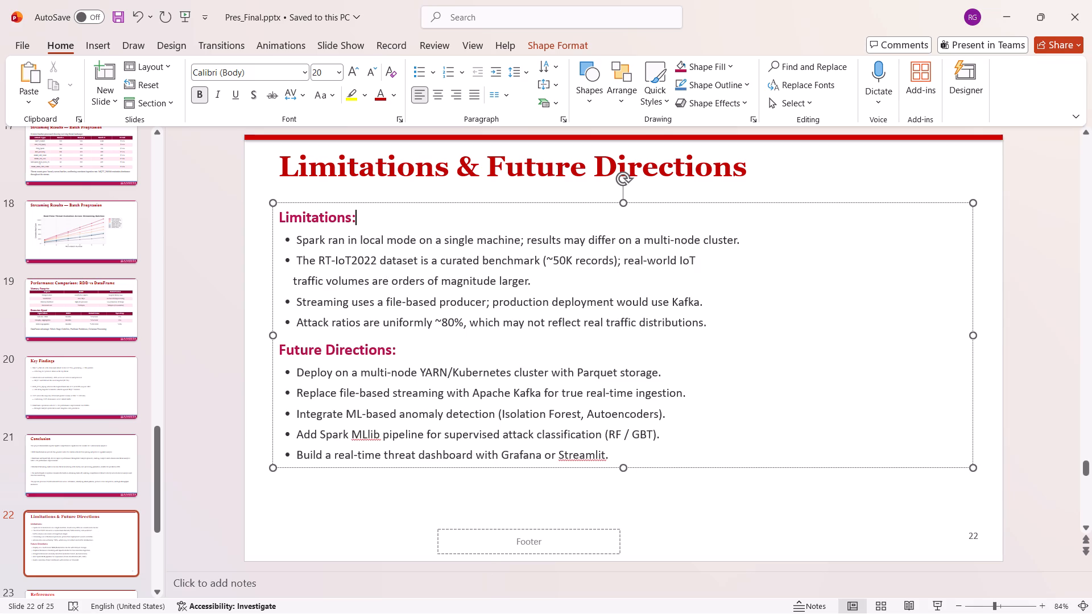
# Replace the footer placeholder on the Limitations & Future Directions slide with the Amrita footer band and number it 22.
pyautogui.click(469, 529)
pyautogui.press('Delete')
pyautogui.hotkey('ctrl', 'v')
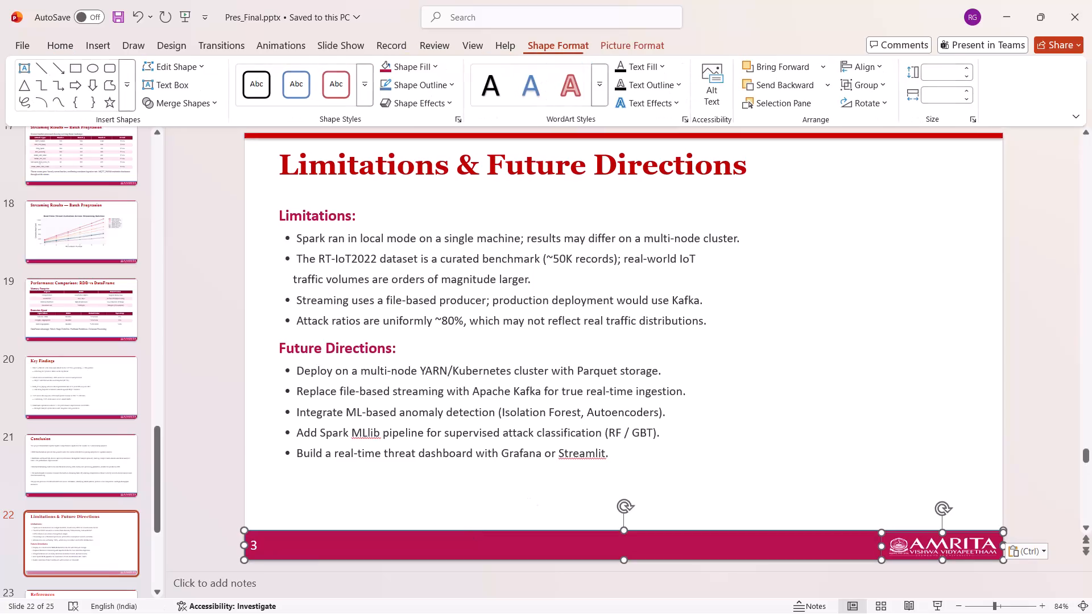
pyautogui.click(255, 545)
pyautogui.press('BackSpace')
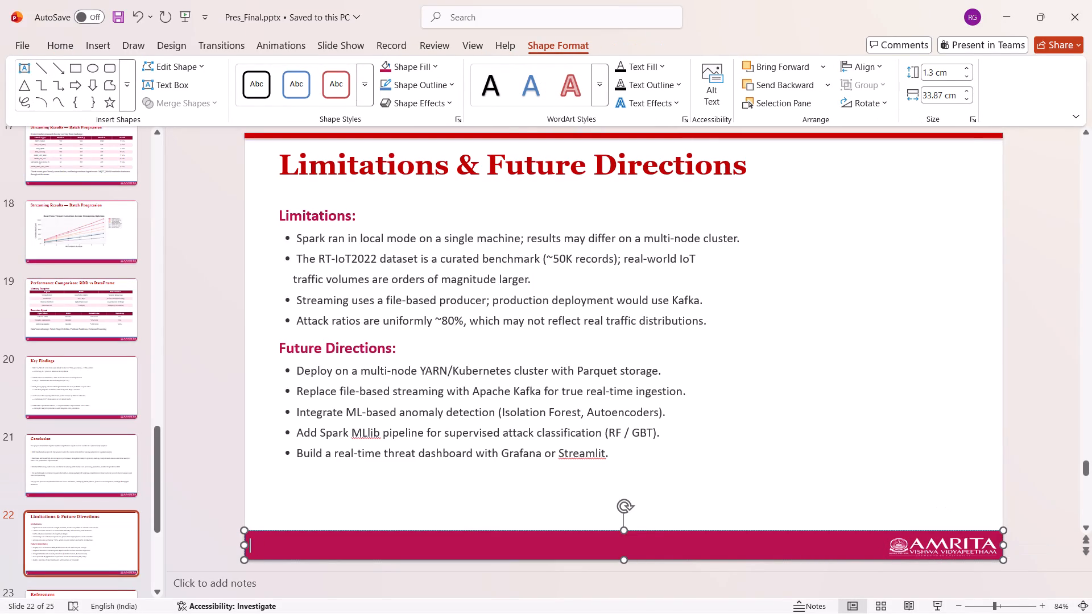
pyautogui.write('22')
pyautogui.click(188, 520)
# Recolour the whole title of the first References slide dark red.
pyautogui.scroll(-1, 107, 501)
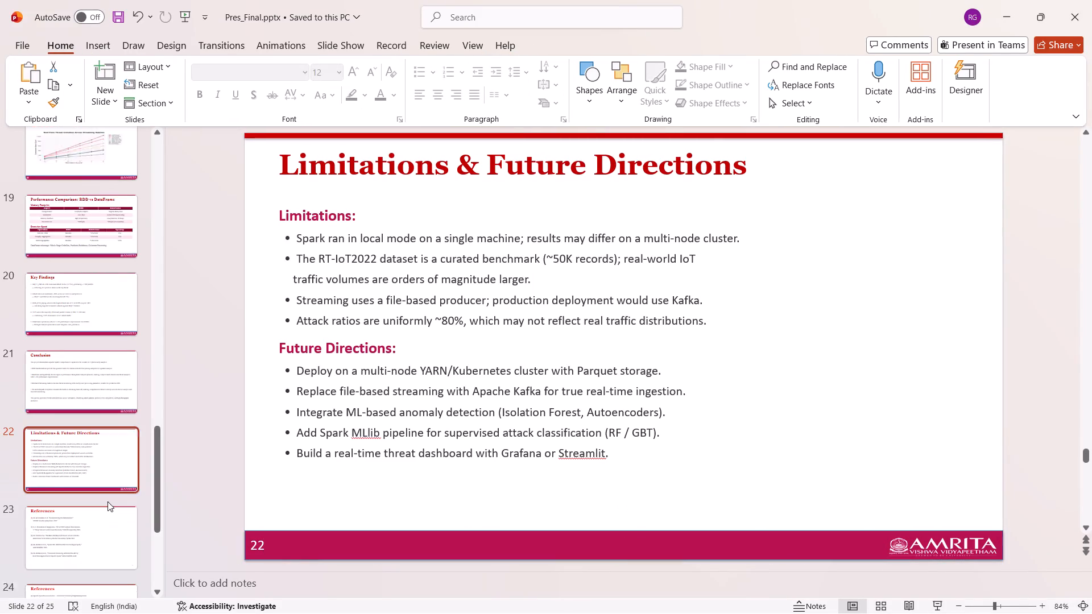
pyautogui.scroll(-4, 107, 501)
pyautogui.doubleClick(107, 372)
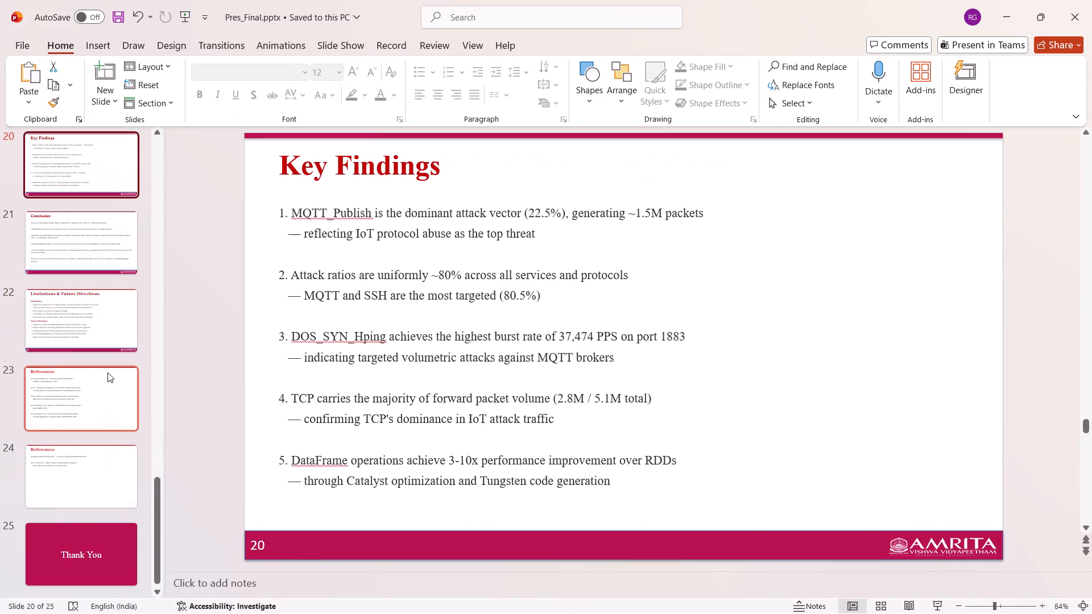
pyautogui.click(374, 126)
pyautogui.click(85, 384)
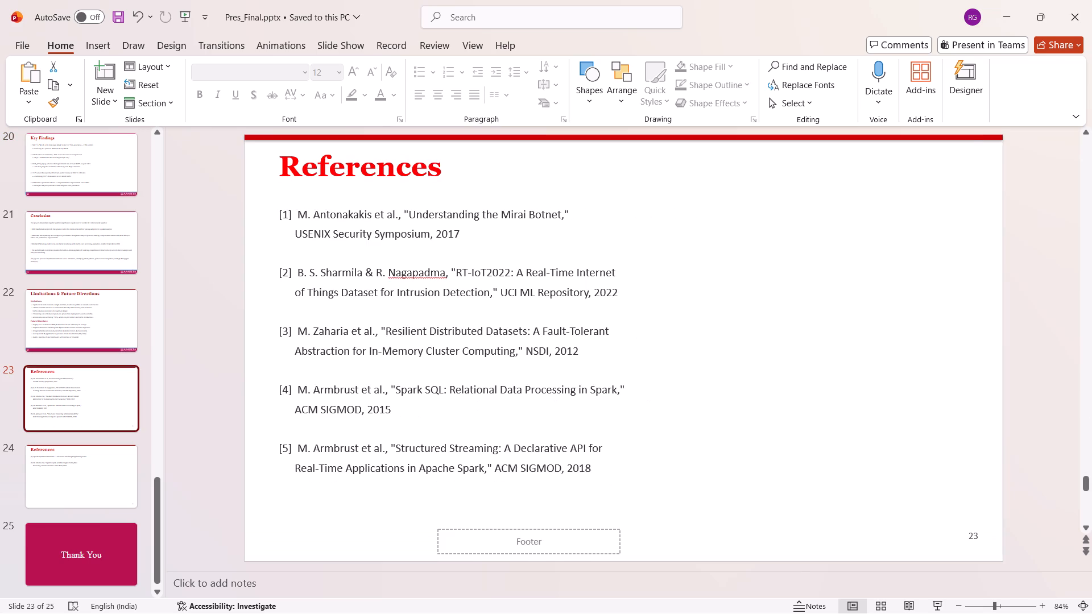
pyautogui.click(363, 182)
pyautogui.hotkey('ctrl', 'a')
pyautogui.click(378, 96)
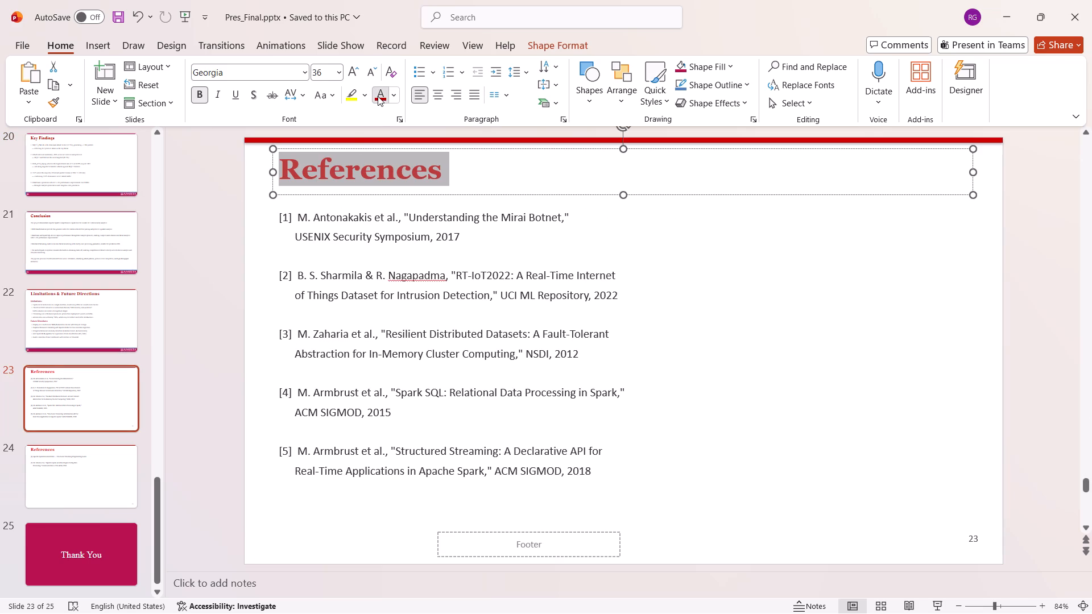
# Replace the footer placeholder on the first References slide with the Amrita footer band and number it 23.
pyautogui.click(468, 531)
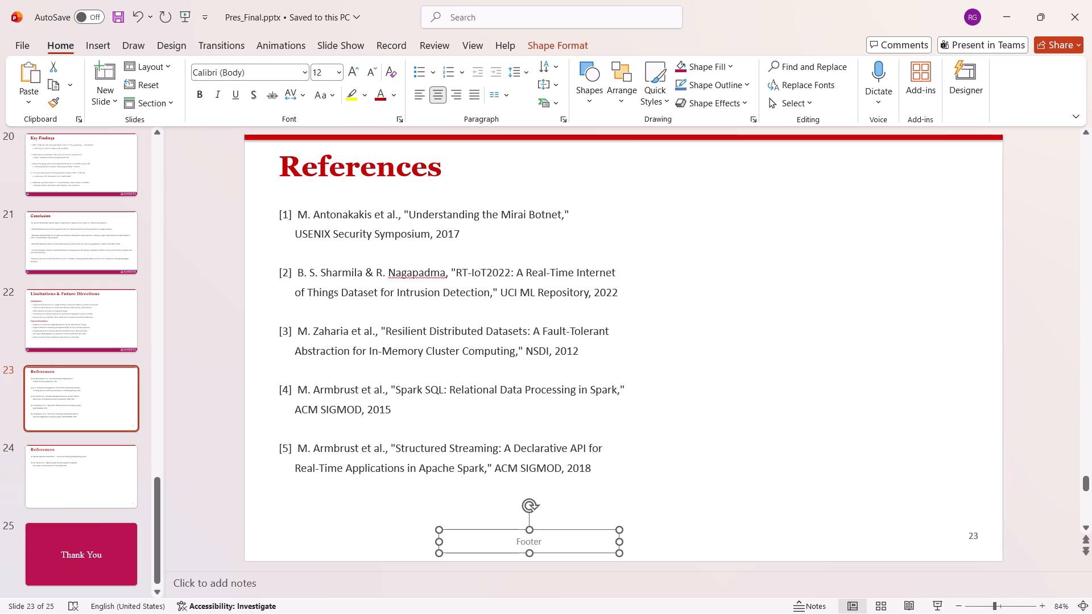
pyautogui.press('Delete')
pyautogui.click(484, 401)
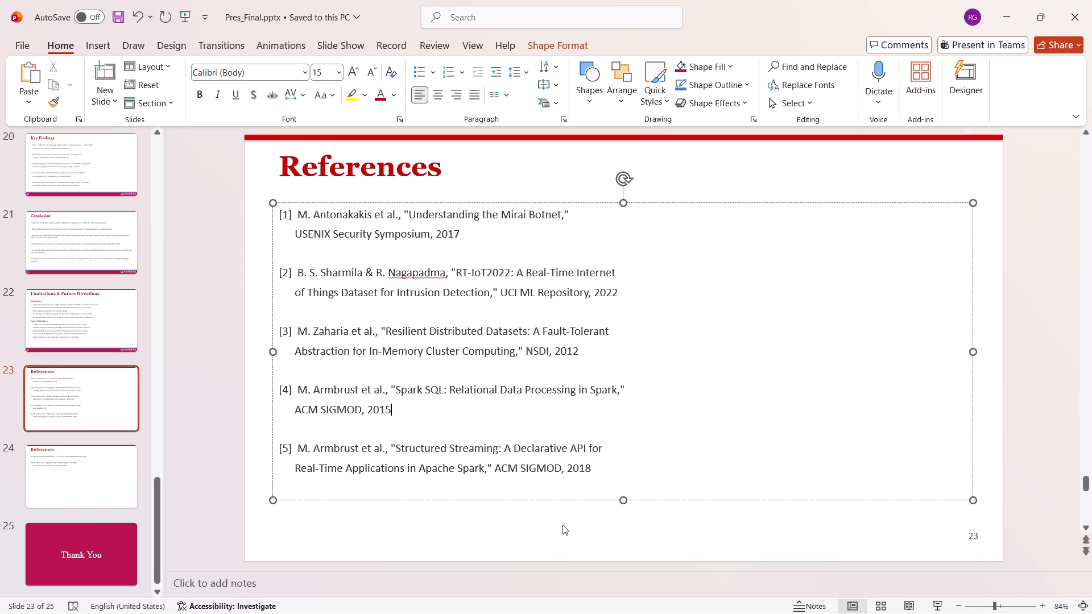
pyautogui.click(412, 538)
pyautogui.hotkey('ctrl', 'v')
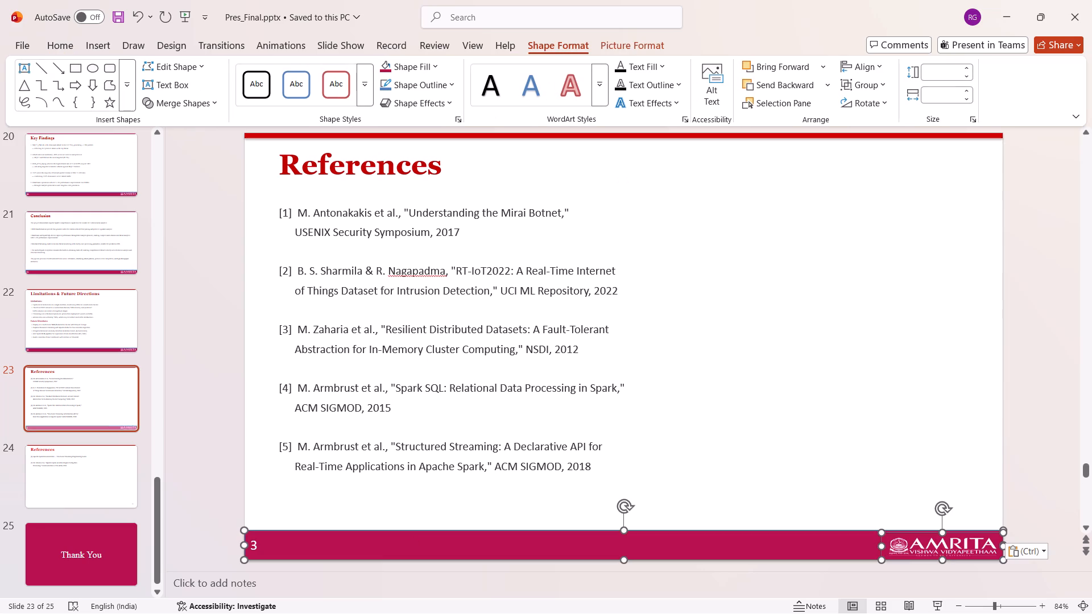
pyautogui.click(256, 546)
pyautogui.press('BackSpace')
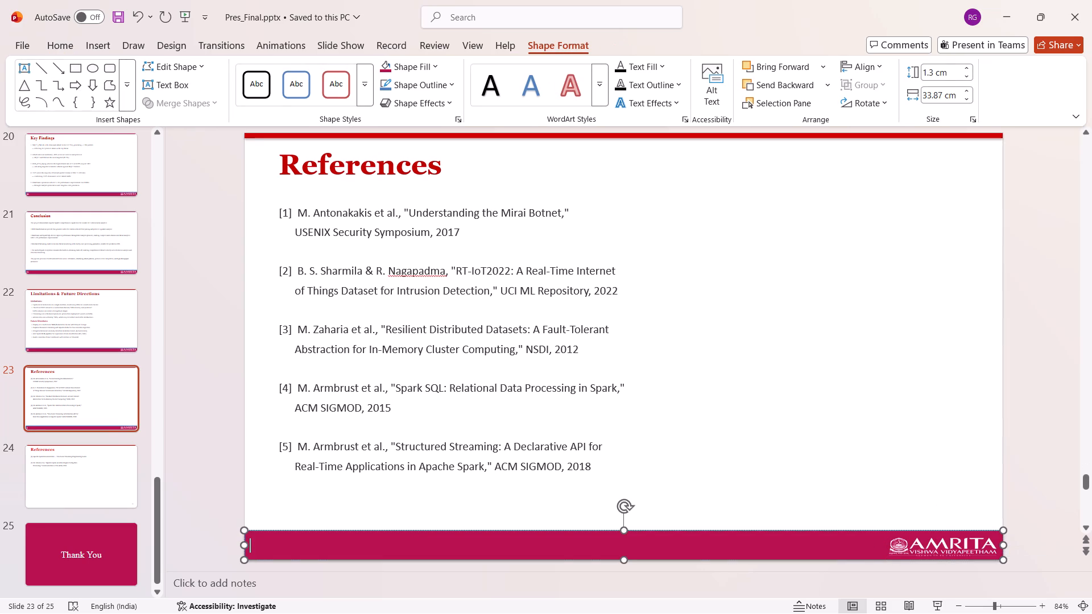
pyautogui.write('23')
# Move references [6] and [7] from the second References slide to the end of the list on the first References slide.
pyautogui.click(91, 483)
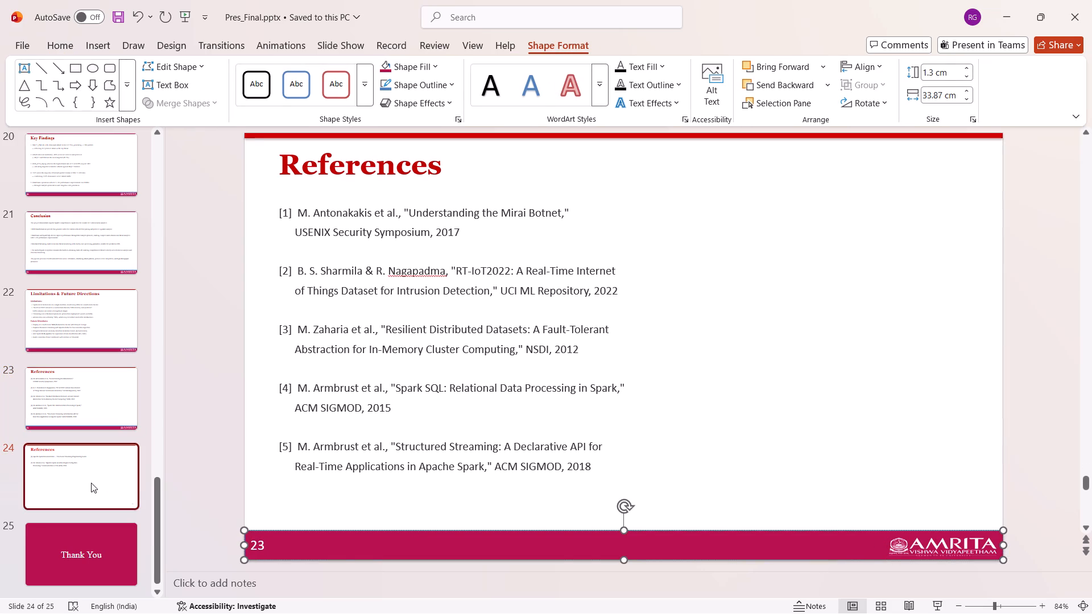
pyautogui.click(514, 225)
pyautogui.moveTo(534, 267); pyautogui.dragTo(284, 207)
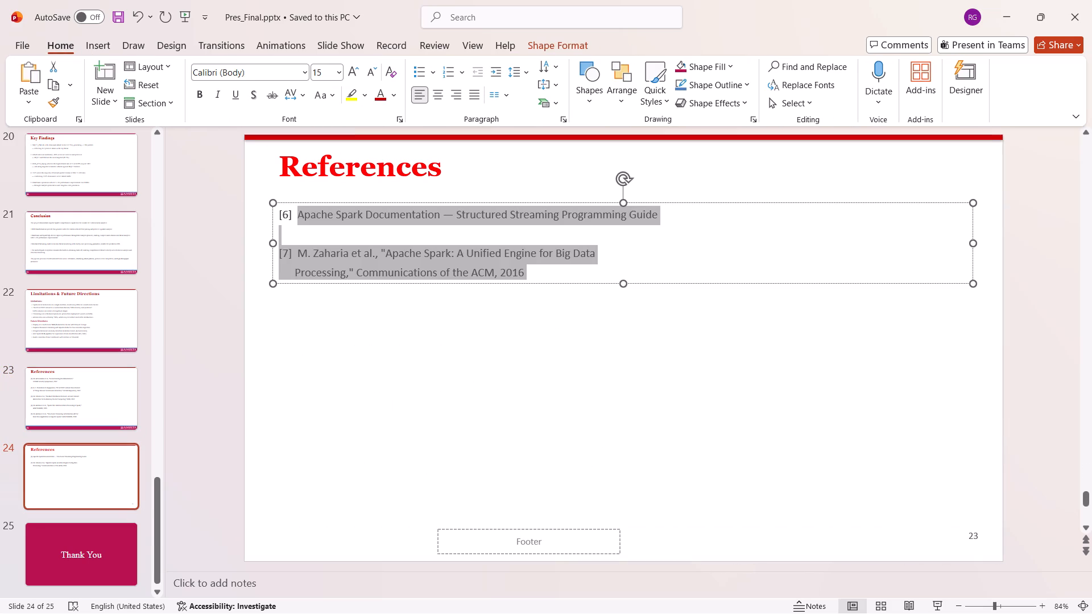
pyautogui.moveTo(284, 207); pyautogui.dragTo(266, 206)
pyautogui.hotkey('ctrl', 'x')
pyautogui.click(120, 447)
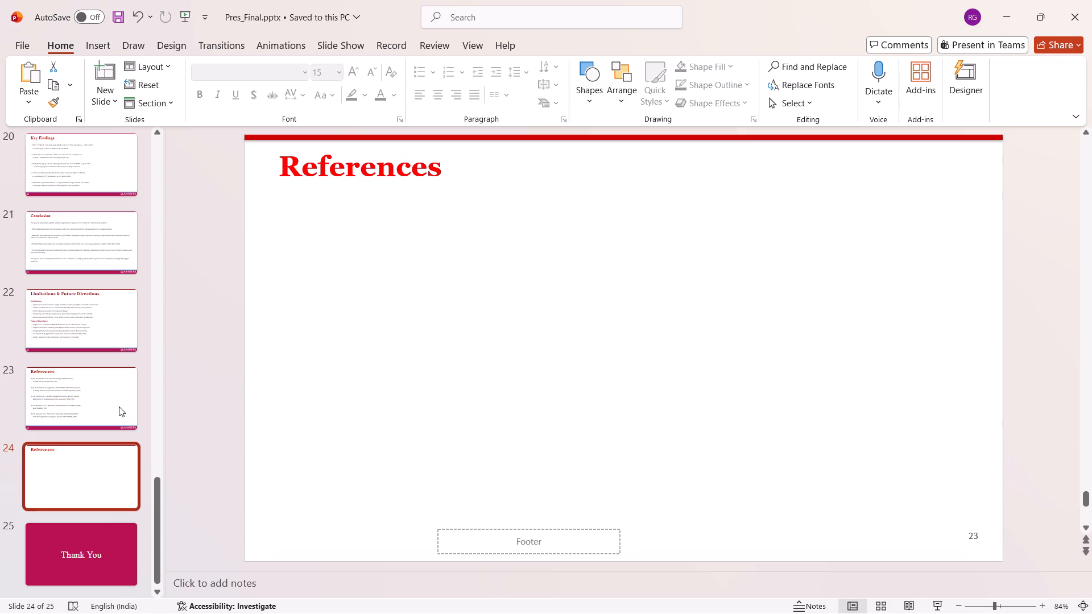
pyautogui.click(117, 390)
pyautogui.click(472, 422)
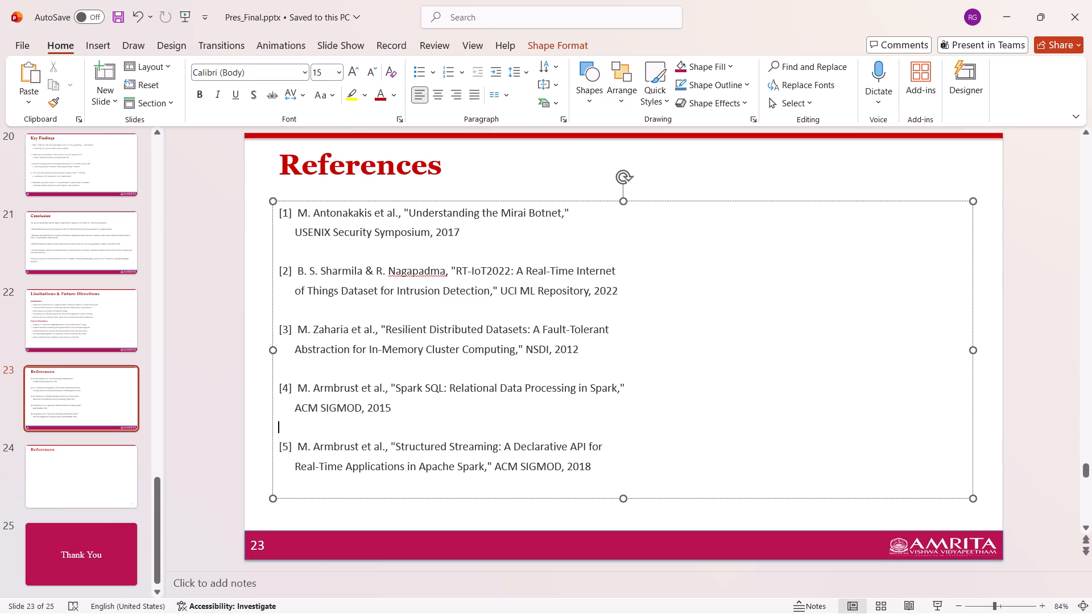
pyautogui.click(612, 486)
pyautogui.press('Return')
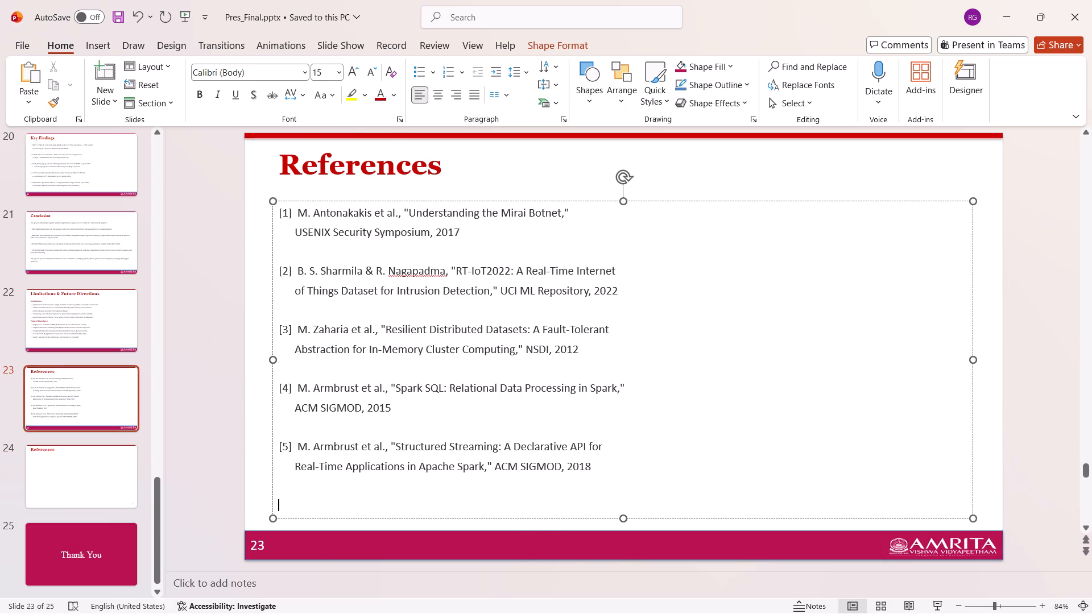
pyautogui.hotkey('ctrl', 'v')
# Format the whole reference list on slide 23 in Times New Roman at 12 pt and save the presentation.
pyautogui.scroll(1, 309, 246)
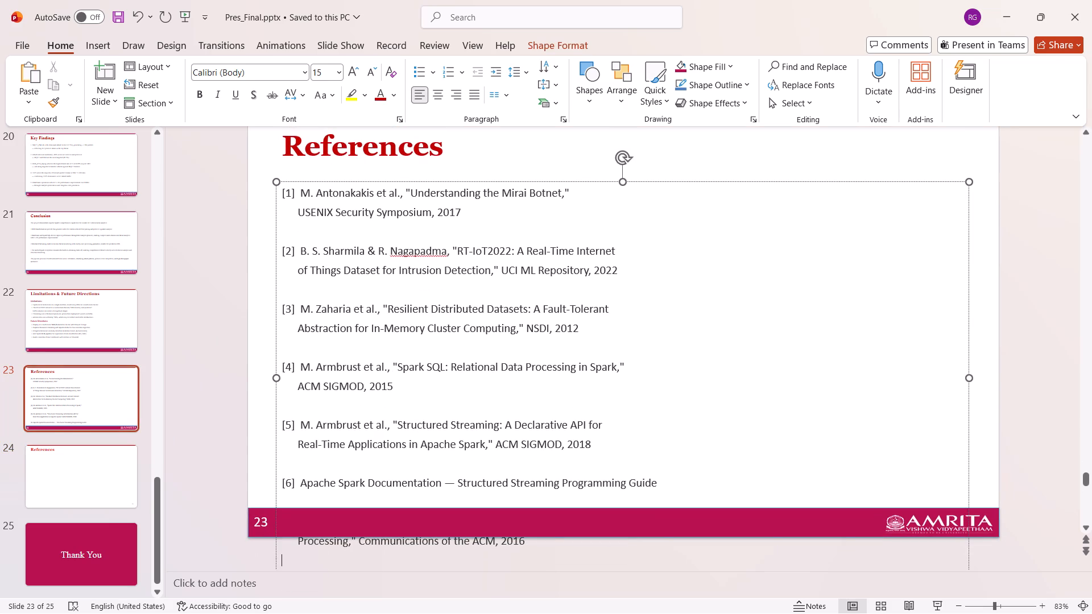
pyautogui.click(303, 242)
pyautogui.hotkey('ctrl', 'a')
pyautogui.doubleClick(374, 71)
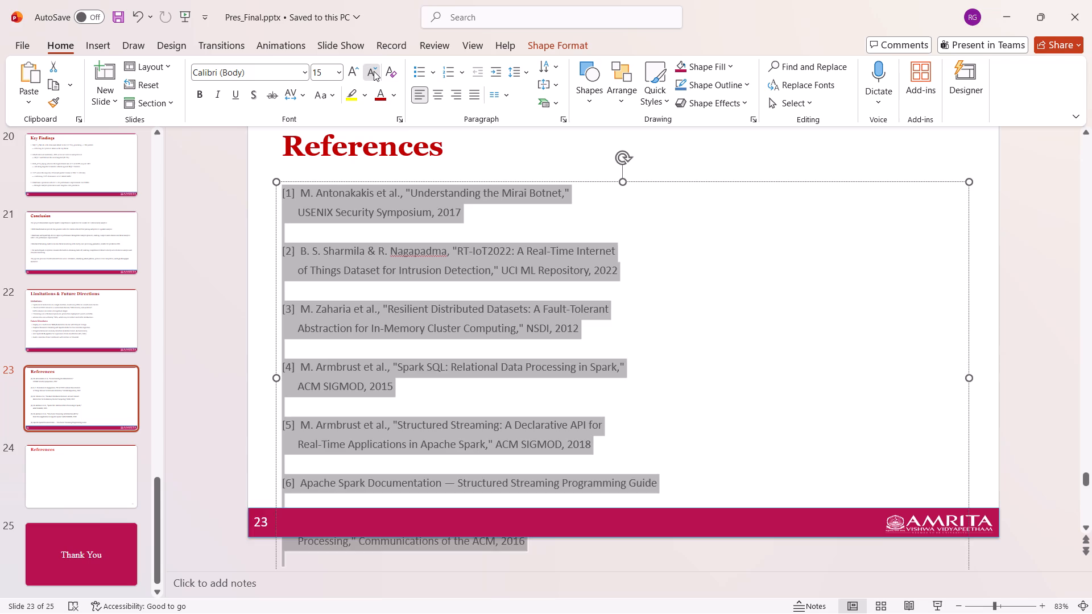
pyautogui.click(265, 77)
pyautogui.write('ti')
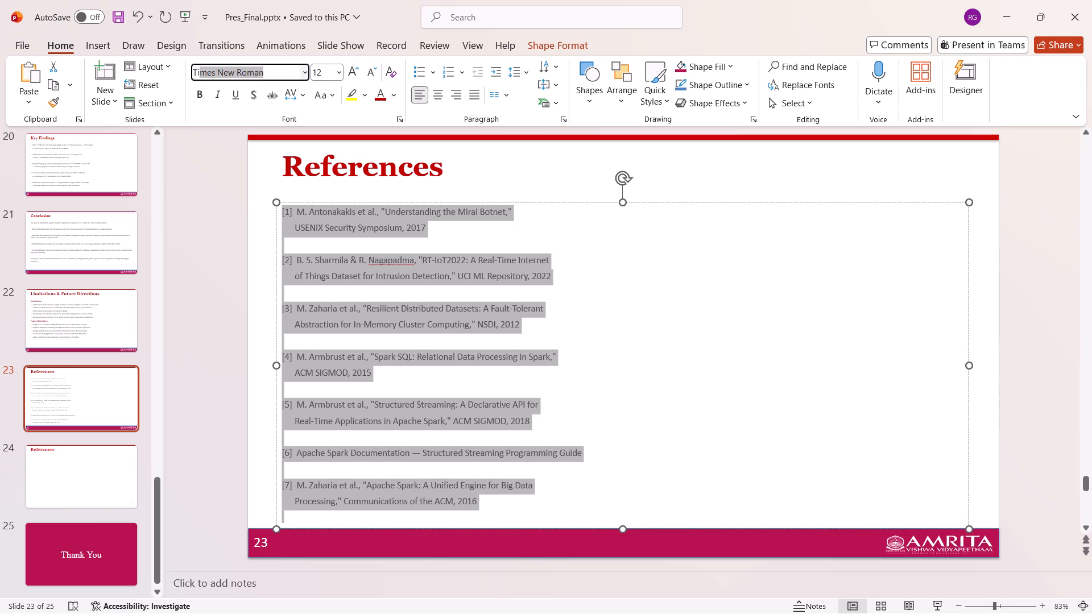
pyautogui.press('Return')
pyautogui.click(352, 65)
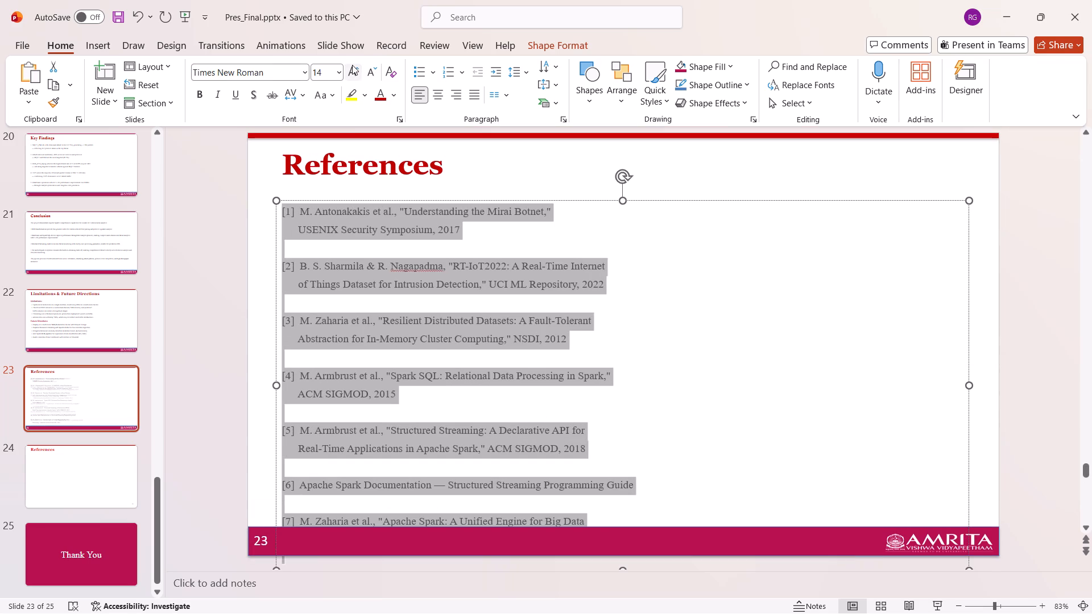
pyautogui.click(371, 69)
pyautogui.click(243, 215)
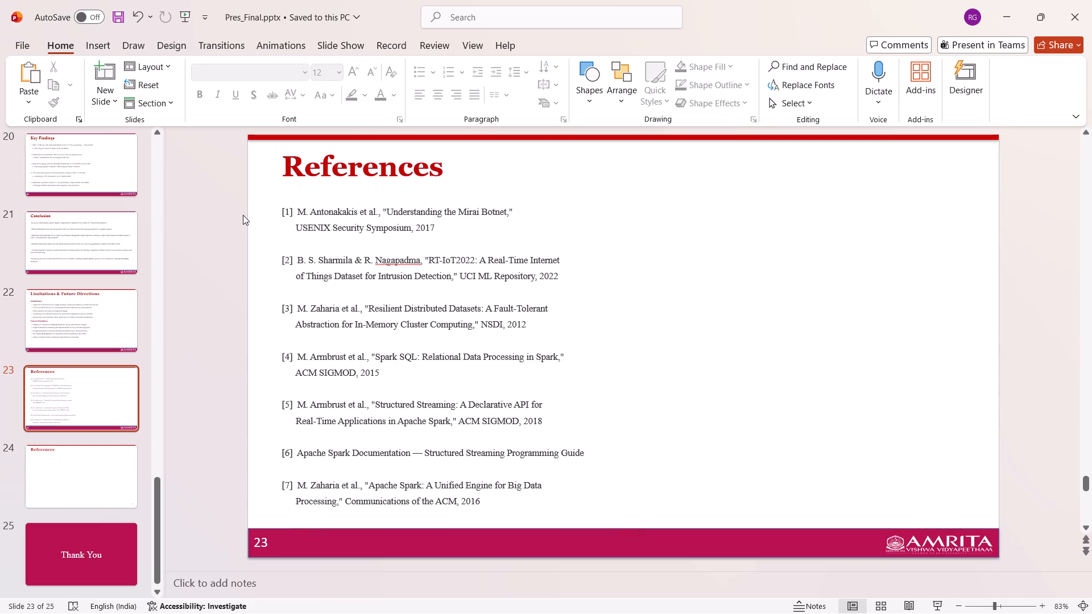
pyautogui.hotkey('ctrl', 's')
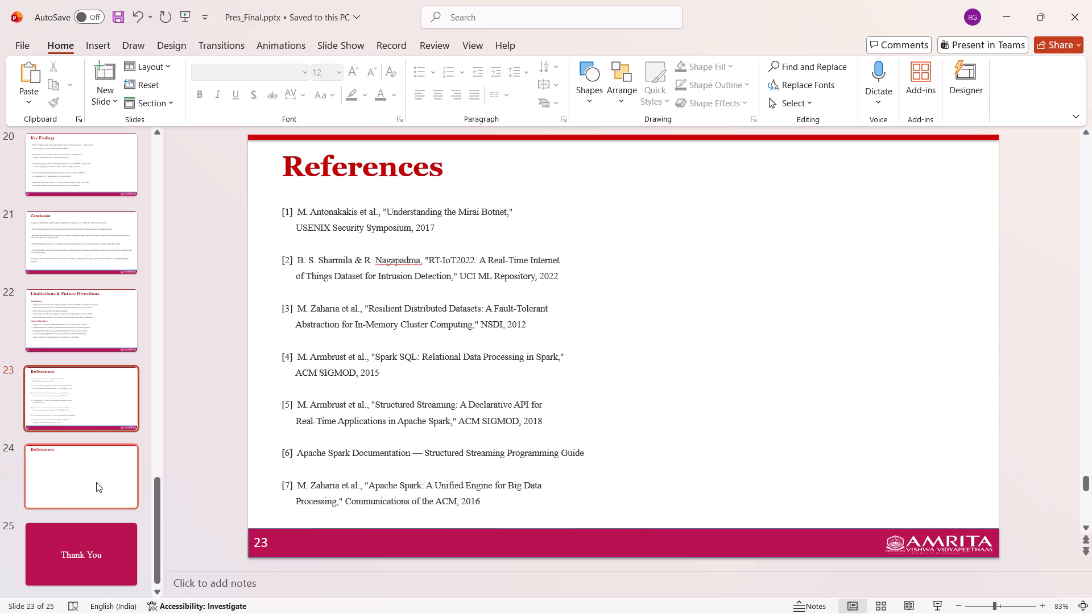
# Delete the emptied second References slide and save the presentation.
pyautogui.click(96, 482)
pyautogui.press('Delete')
pyautogui.click(102, 472)
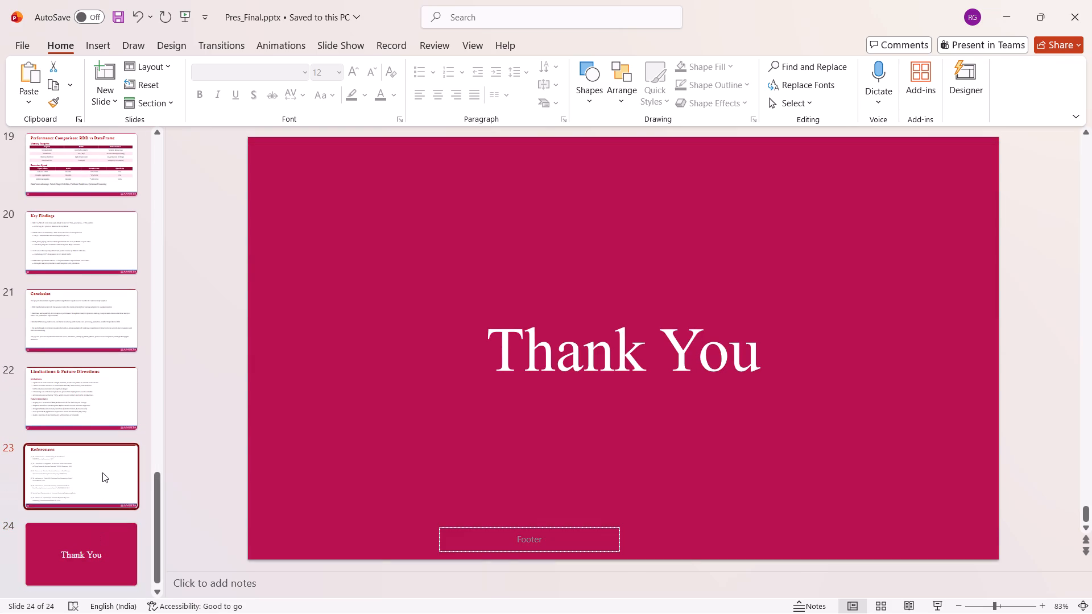
pyautogui.hotkey('ctrl', 's')
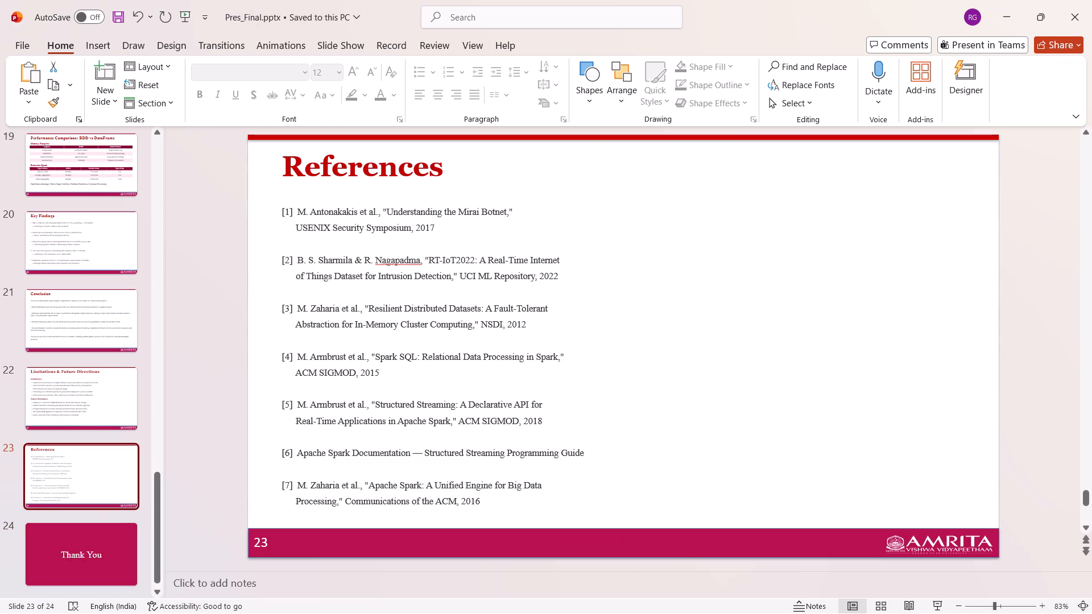
# Close the Pres_Final presentation, leaving the MMDS_Assignment_2 reference deck open.
pyautogui.click(1091, 0)
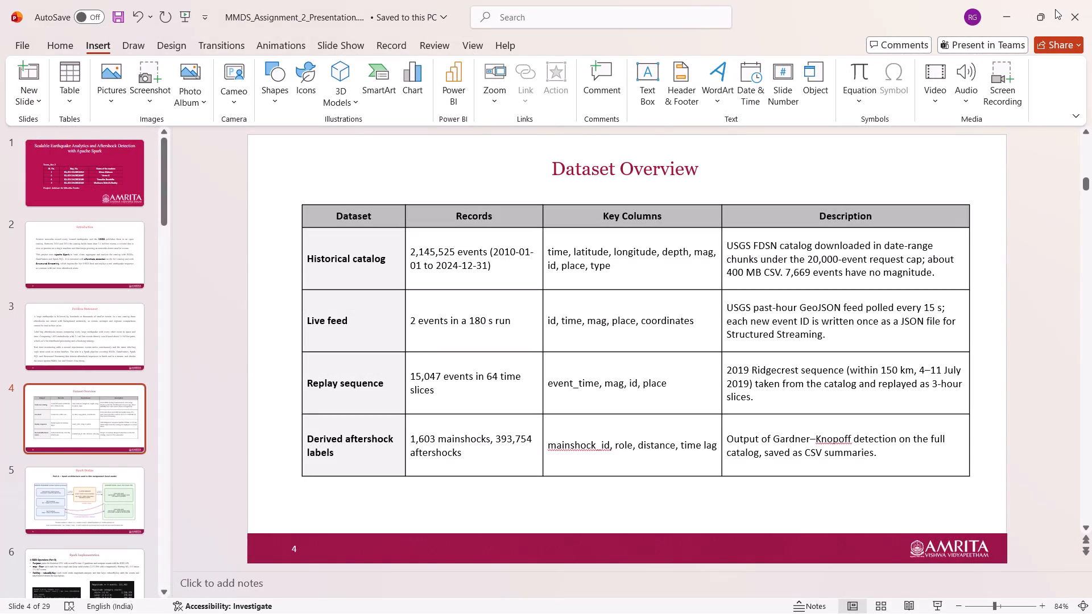
# Look through the opening slides of the reference deck, from the title slide to the first Spark Implementation slide.
pyautogui.press('Down')
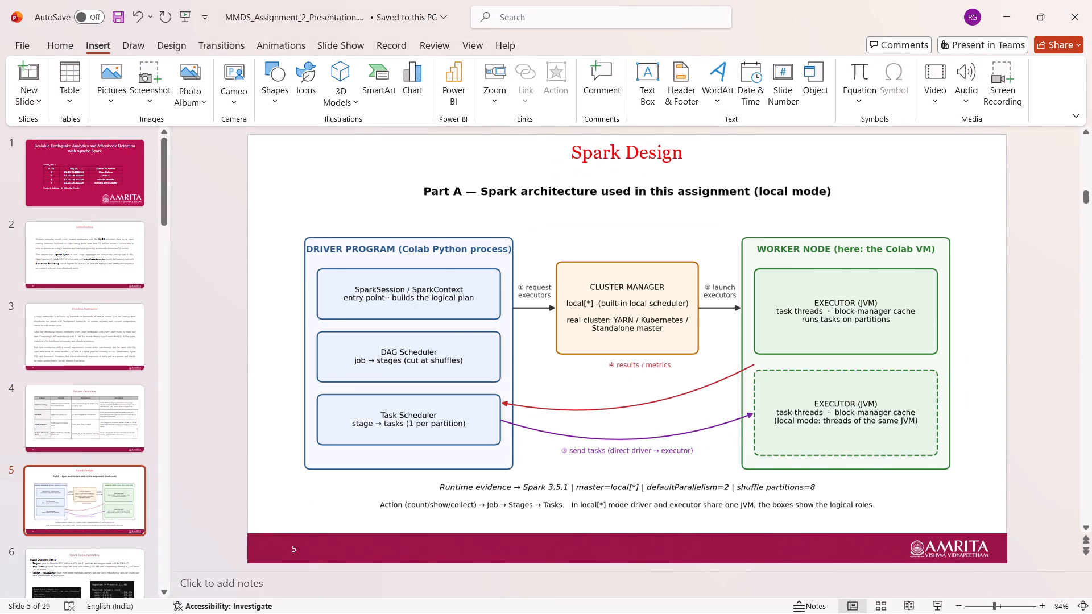
pyautogui.press('Up')
pyautogui.press('Up')
pyautogui.press('Up')
pyautogui.press('Up')
pyautogui.press('Up')
pyautogui.press('Down')
pyautogui.press('Down')
pyautogui.press('Down')
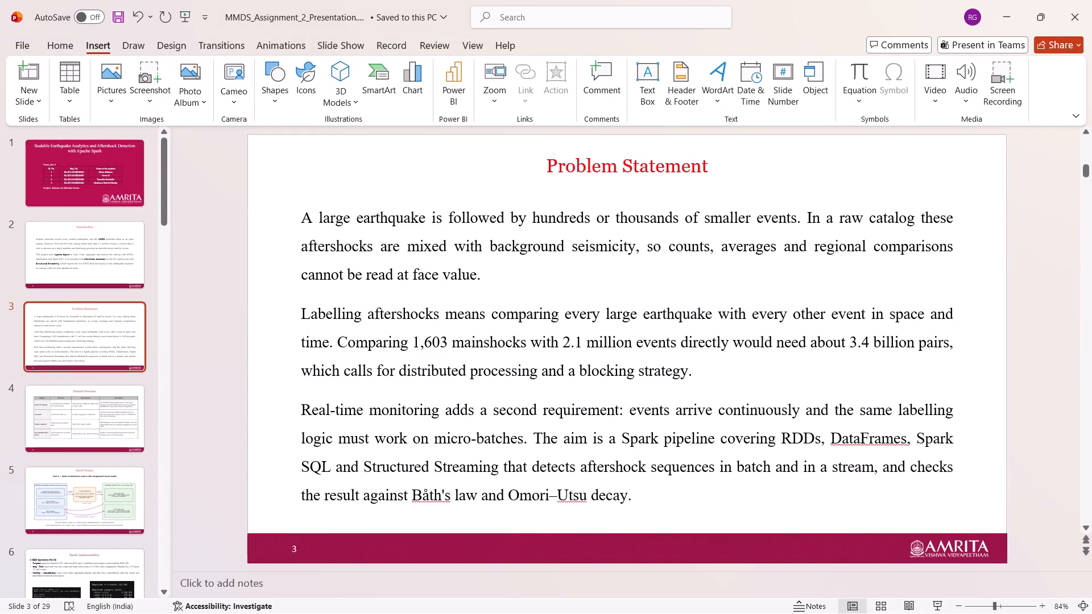
pyautogui.press('Down')
pyautogui.press('Down')
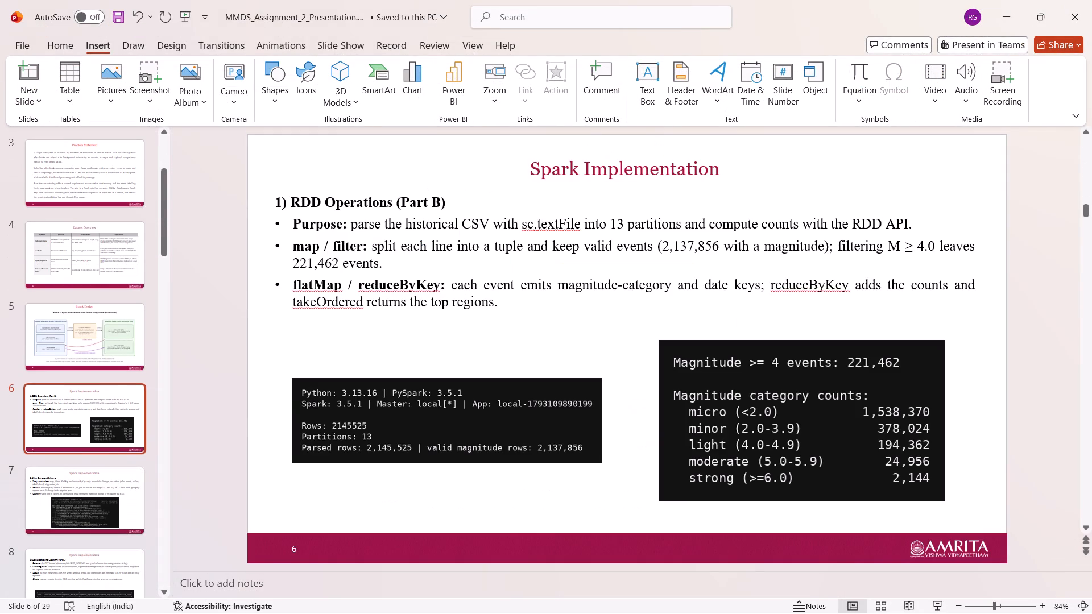
# Look through the reference deck's Spark Implementation, aftershock detection and streaming implementation slides, up to slide 14.
pyautogui.press('Down')
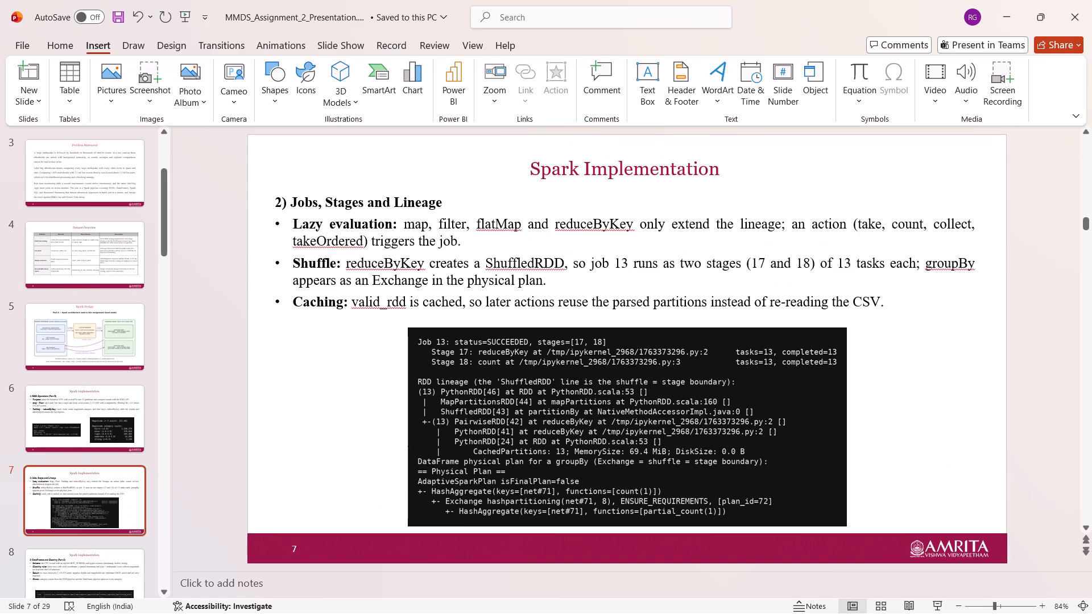
pyautogui.press('Up')
pyautogui.press('Down')
pyautogui.press('Down')
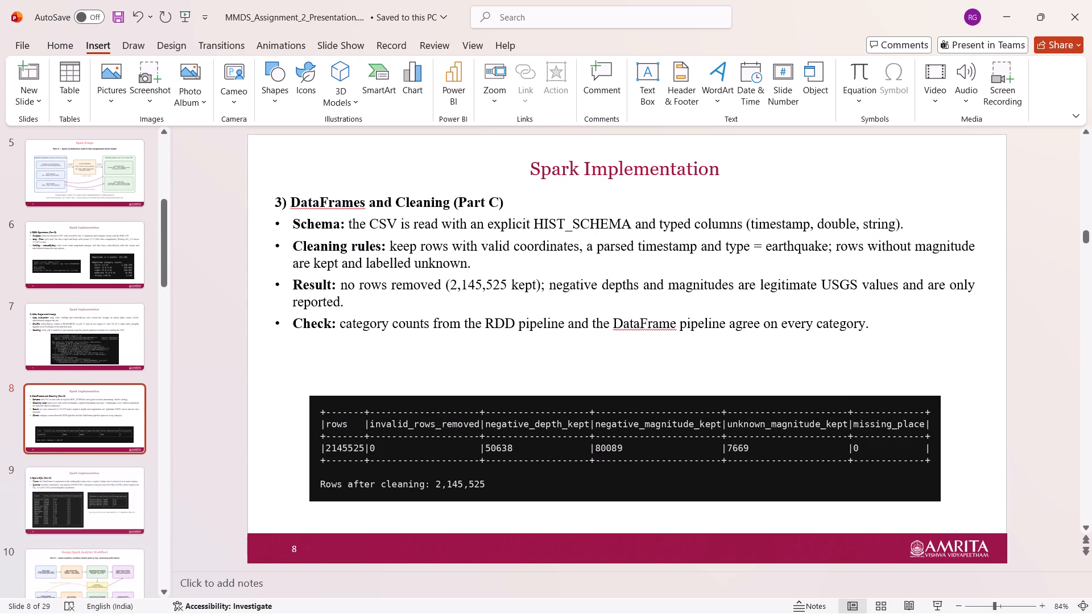
pyautogui.press('Down')
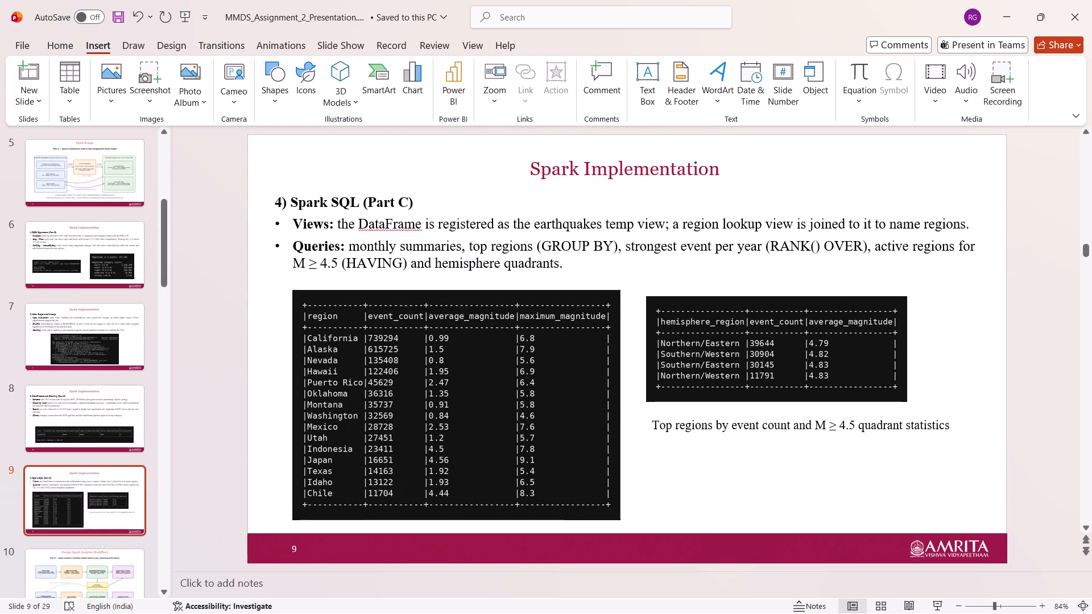
pyautogui.press('Down')
pyautogui.press('Down')
pyautogui.press('Down')
pyautogui.press('Down')
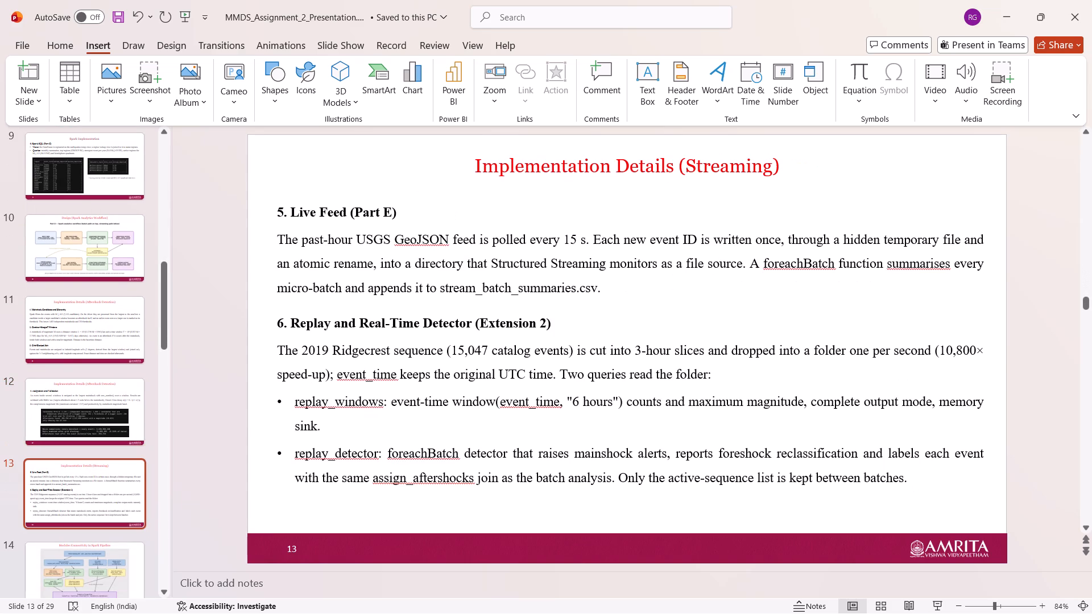
pyautogui.press('Up')
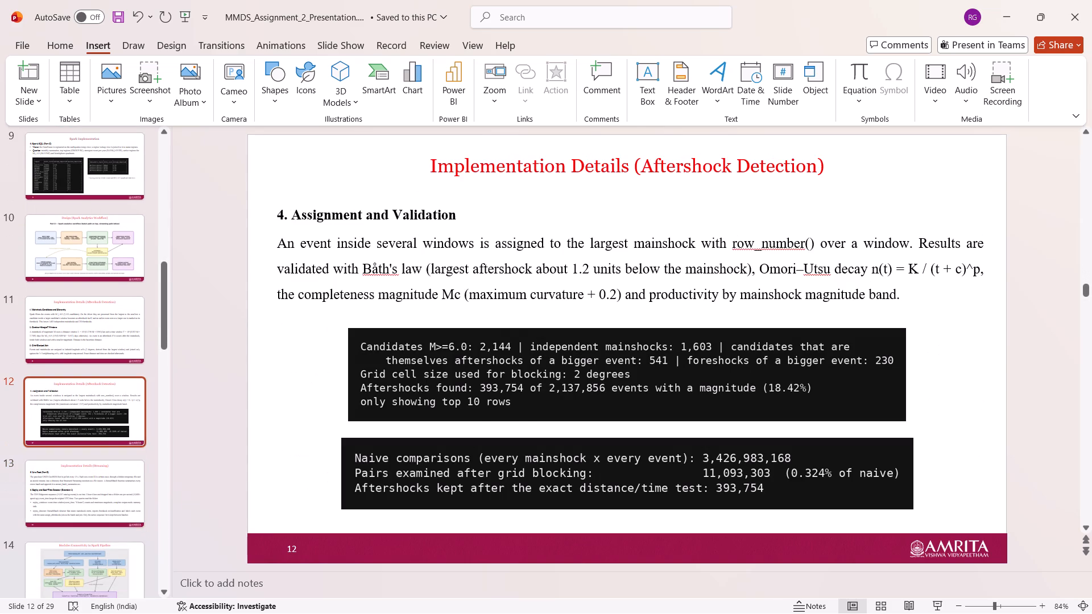
pyautogui.press('Down')
pyautogui.press('Down')
# Look through the reference deck's Results, conclusion and References slides, up to the closing Thank You slide.
pyautogui.press('Down')
pyautogui.press('Down')
pyautogui.press('Down')
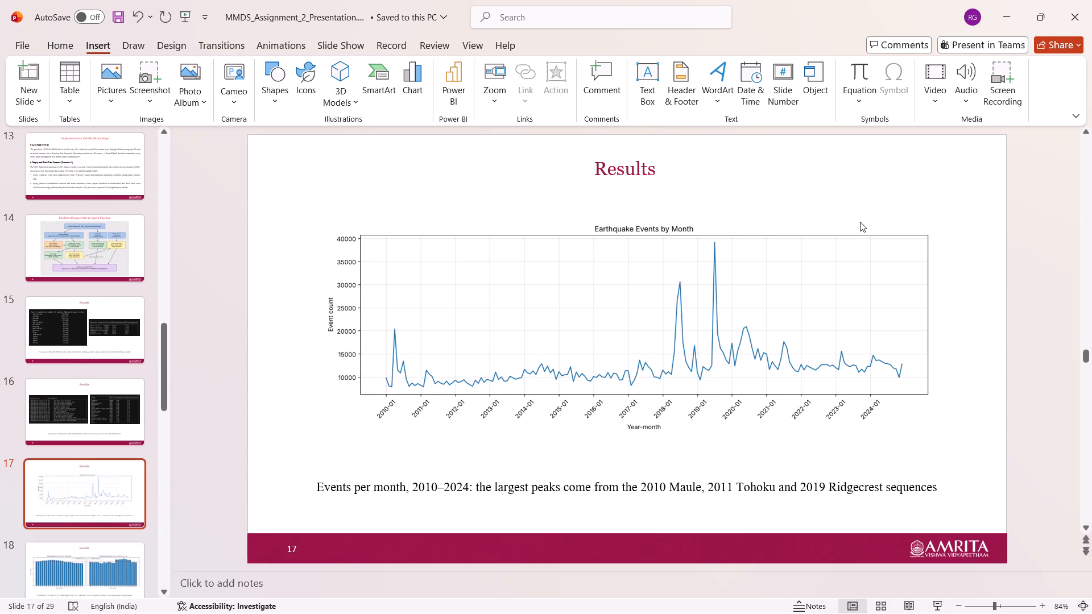
pyautogui.press('Down')
pyautogui.press('Down')
pyautogui.press('Down')
pyautogui.press('Down')
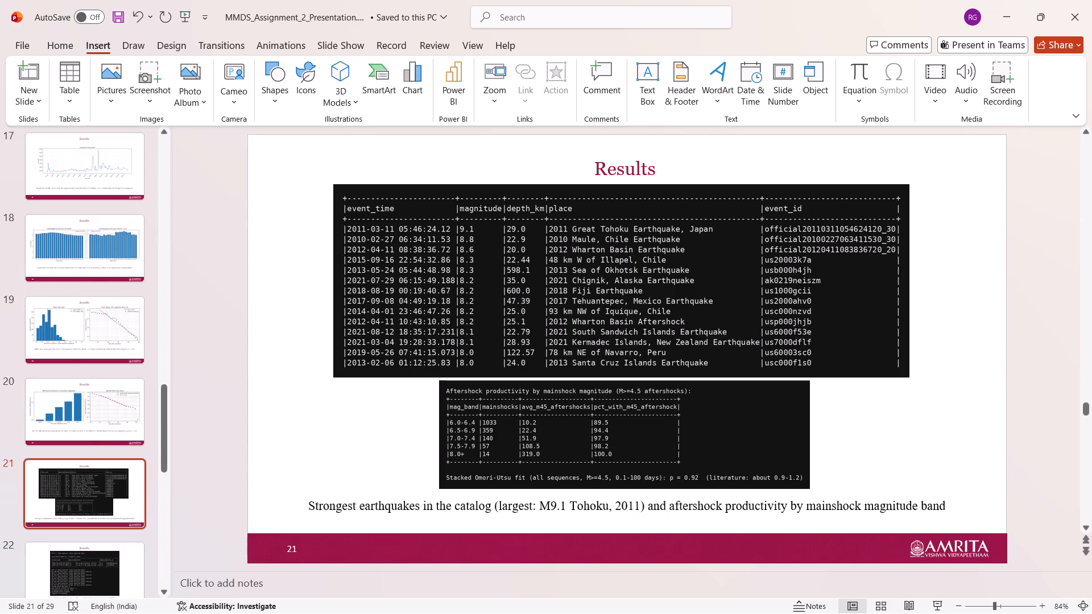
pyautogui.press('Down')
pyautogui.press('Down')
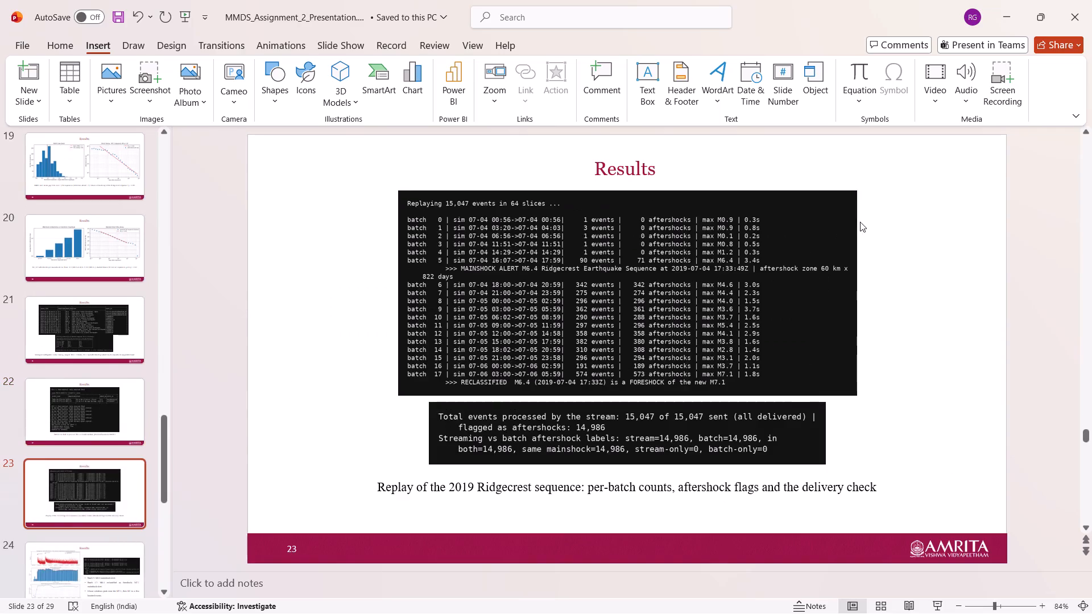
pyautogui.press('Down')
pyautogui.press('Down')
pyautogui.press('Down')
pyautogui.press('Down')
pyautogui.press('Down')
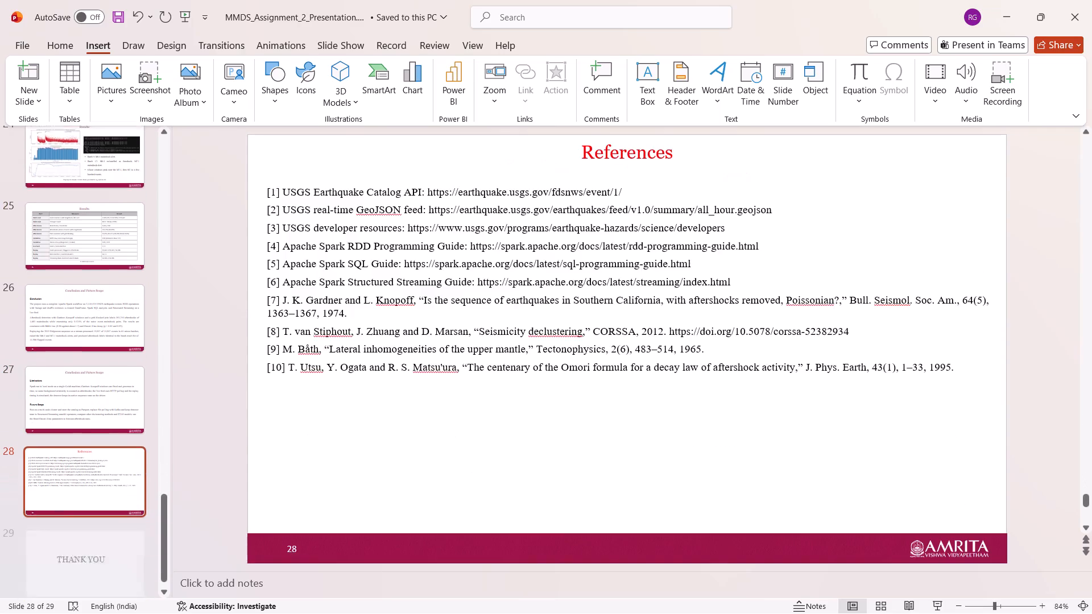
pyautogui.press('Down')
# Close the MMDS_Assignment_2_Presentation deck without saving its changes.
pyautogui.click(1091, 0)
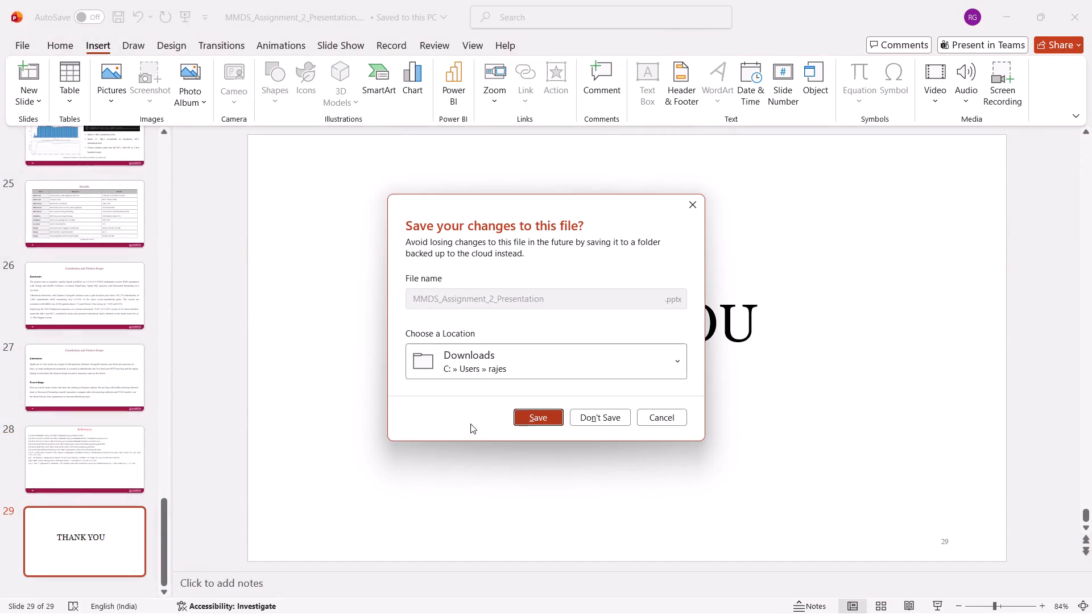
pyautogui.click(589, 421)
# View the latest messages in the Mining of massive dataset project chat on WhatsApp.
pyautogui.scroll(-10, 594, 476)
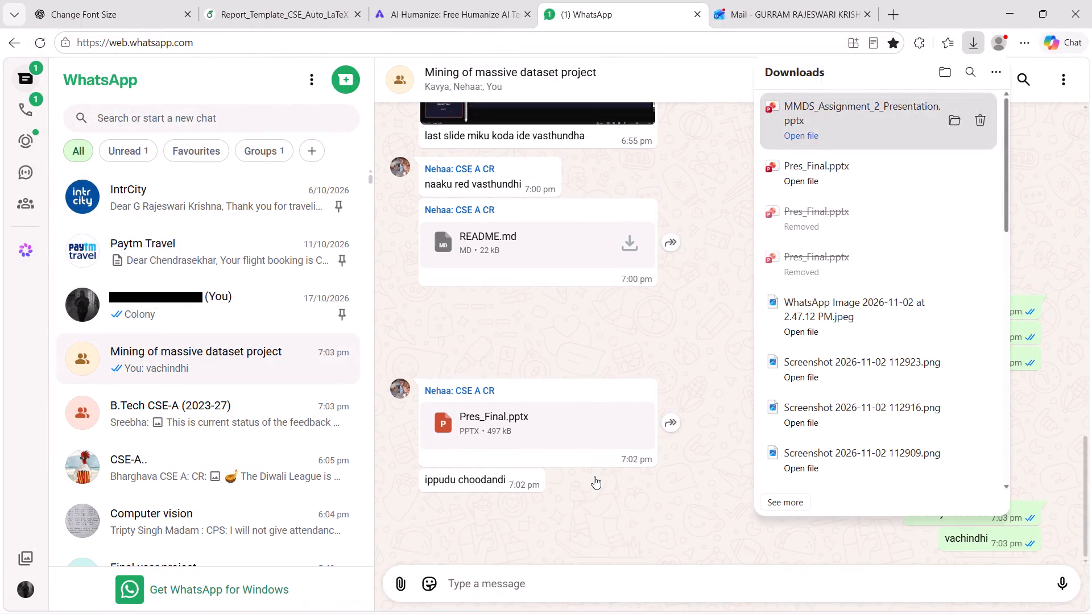